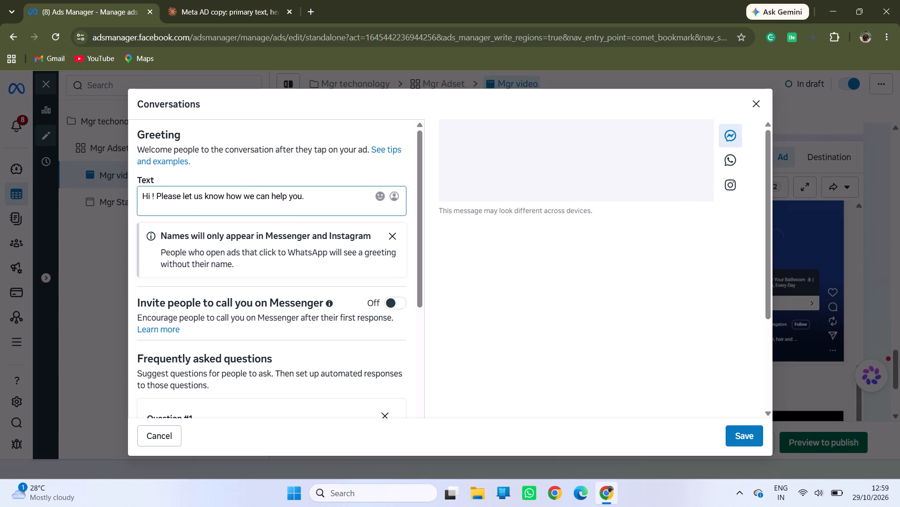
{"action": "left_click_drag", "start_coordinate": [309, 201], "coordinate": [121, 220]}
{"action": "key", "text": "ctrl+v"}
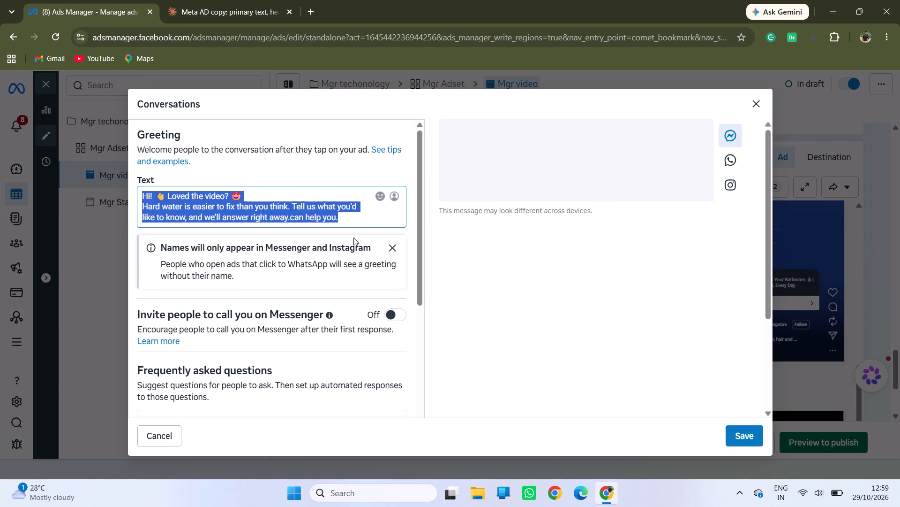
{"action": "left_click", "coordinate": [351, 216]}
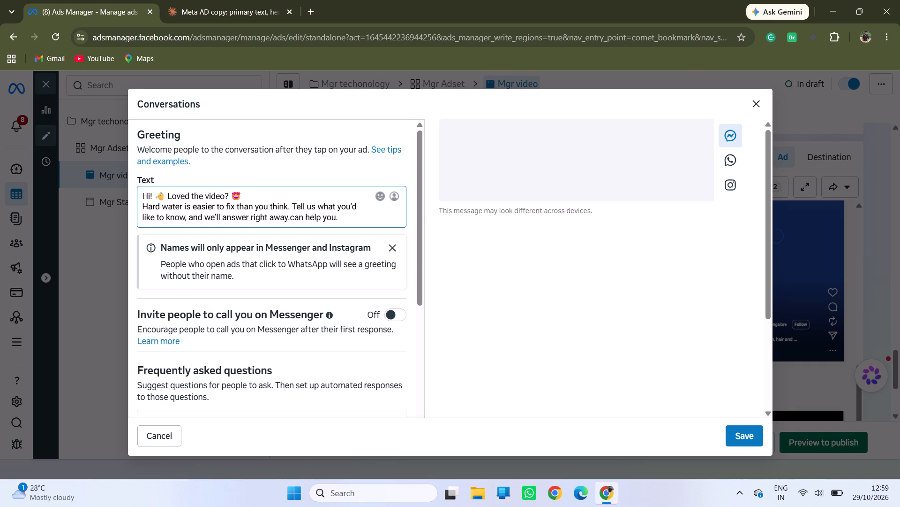
Remove all three suggested frequently asked questions and turn off the follow-up message.
{"action": "scroll", "coordinate": [289, 310], "scroll_direction": "down", "scroll_amount": 7}
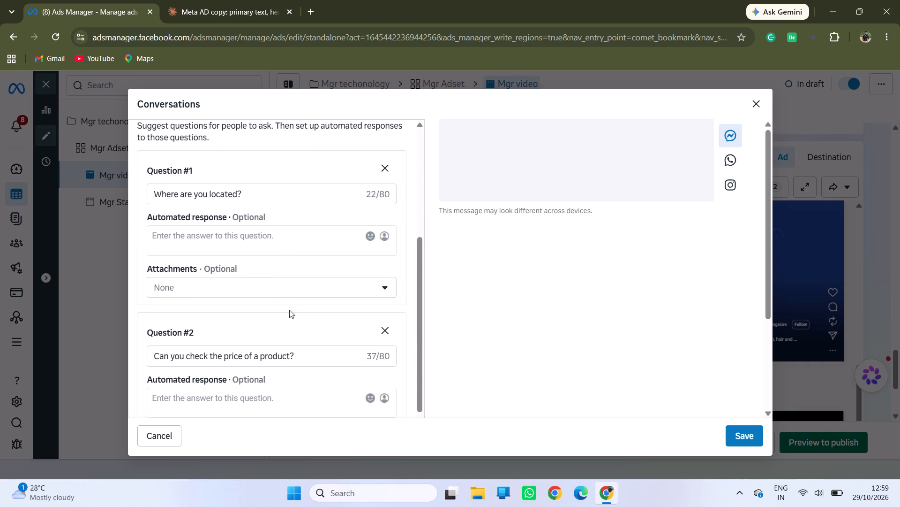
{"action": "left_click", "coordinate": [390, 170]}
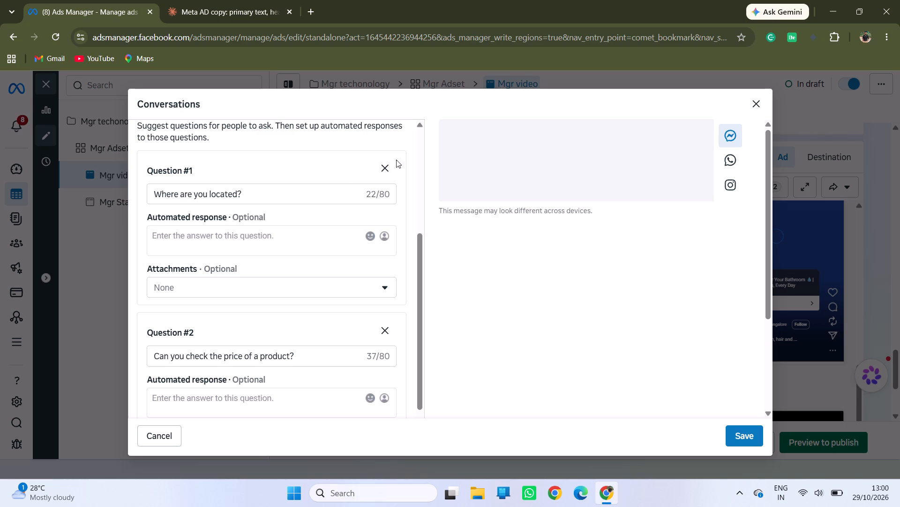
{"action": "left_click", "coordinate": [383, 169]}
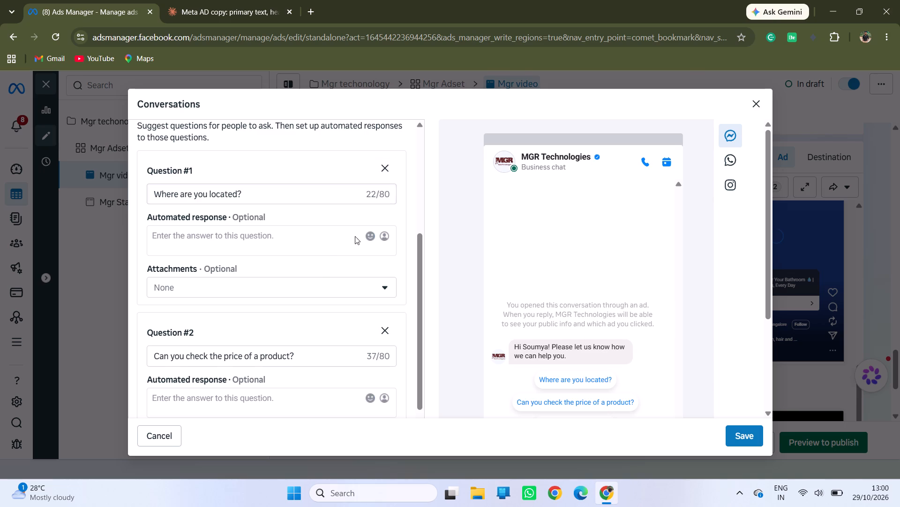
{"action": "scroll", "coordinate": [317, 266], "scroll_direction": "down", "scroll_amount": 6}
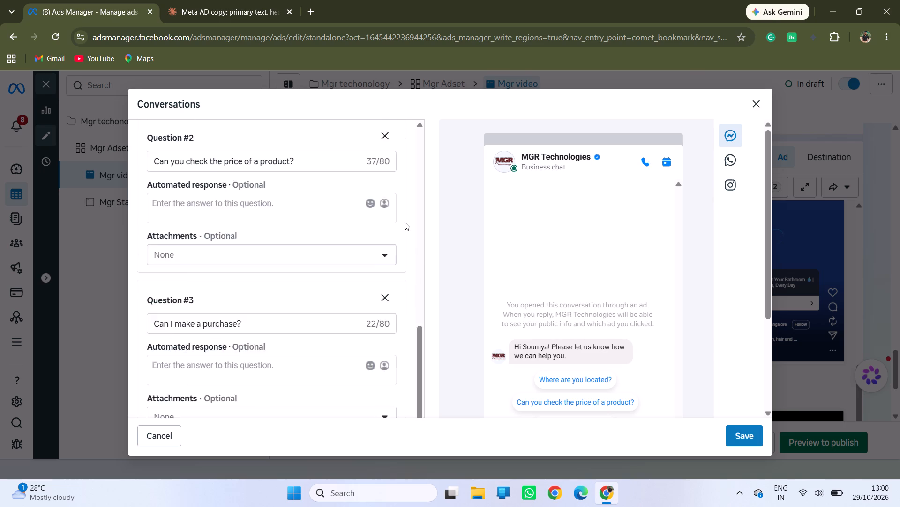
{"action": "left_click", "coordinate": [386, 248]}
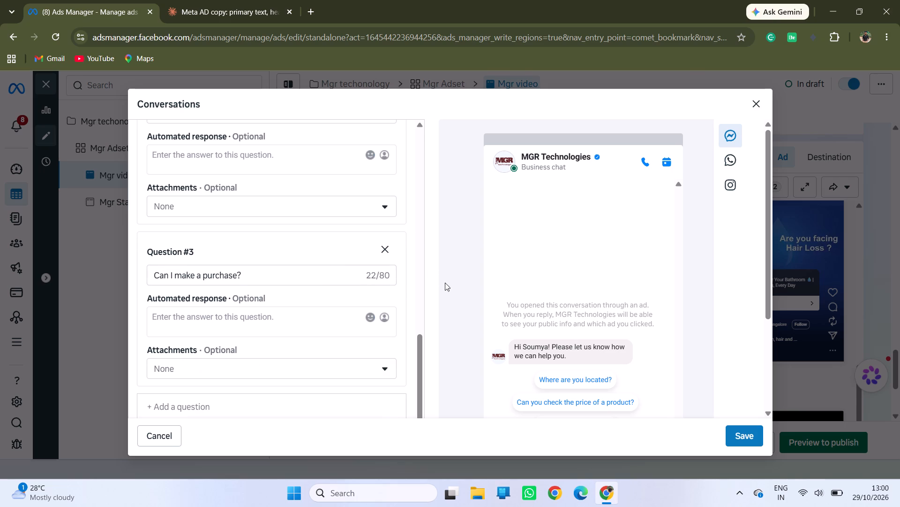
{"action": "scroll", "coordinate": [324, 318], "scroll_direction": "down", "scroll_amount": 3}
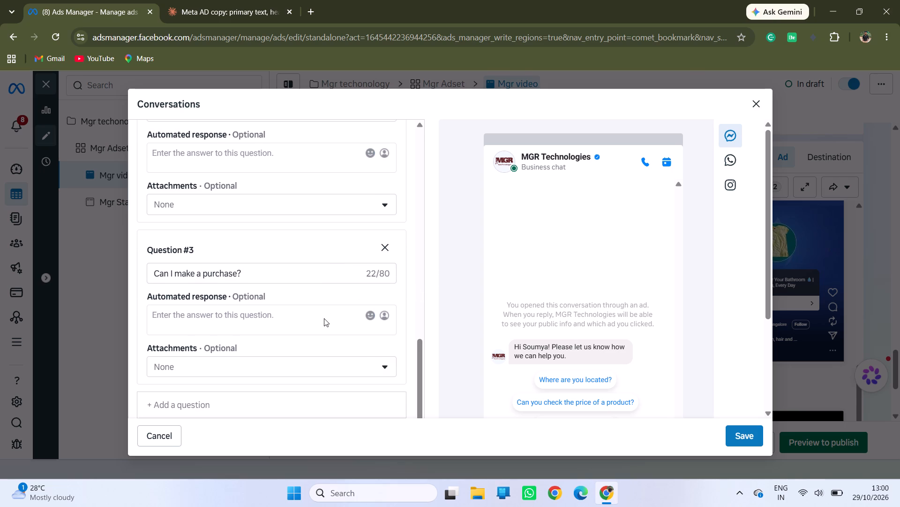
{"action": "scroll", "coordinate": [324, 318], "scroll_direction": "down", "scroll_amount": 17}
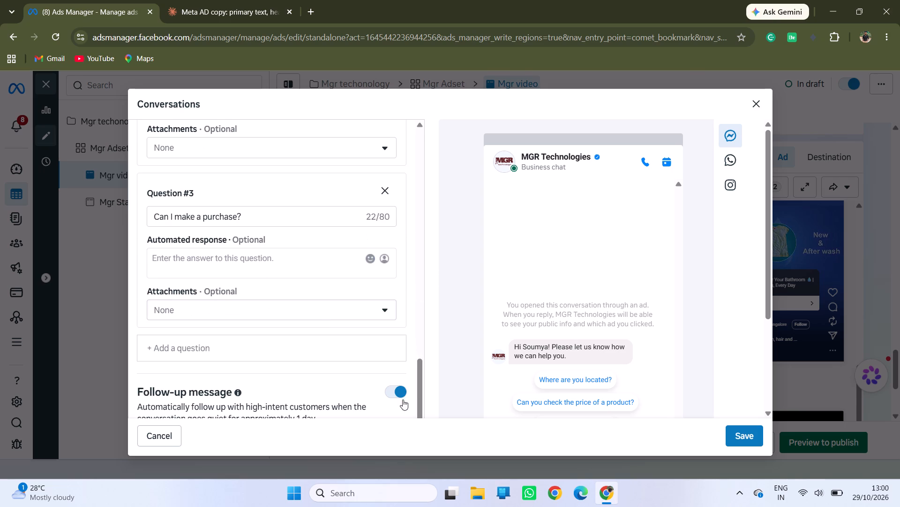
{"action": "left_click", "coordinate": [395, 395]}
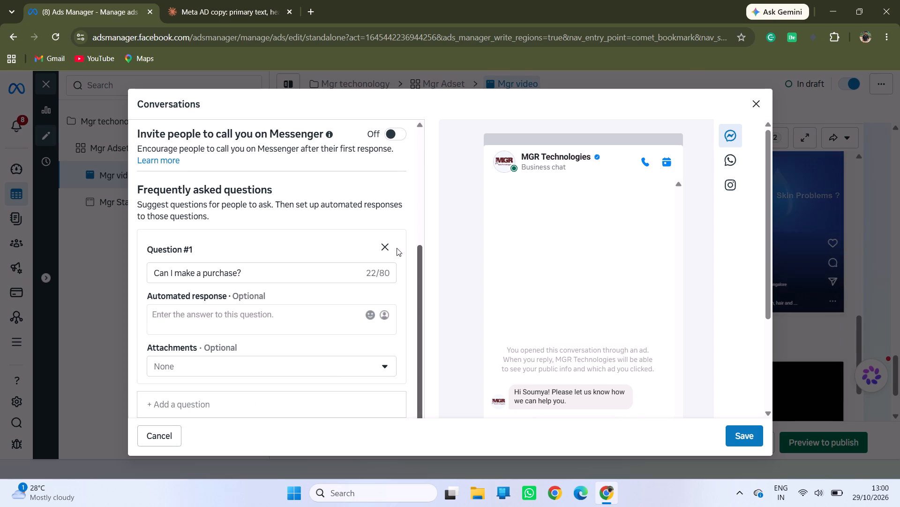
{"action": "left_click", "coordinate": [382, 248]}
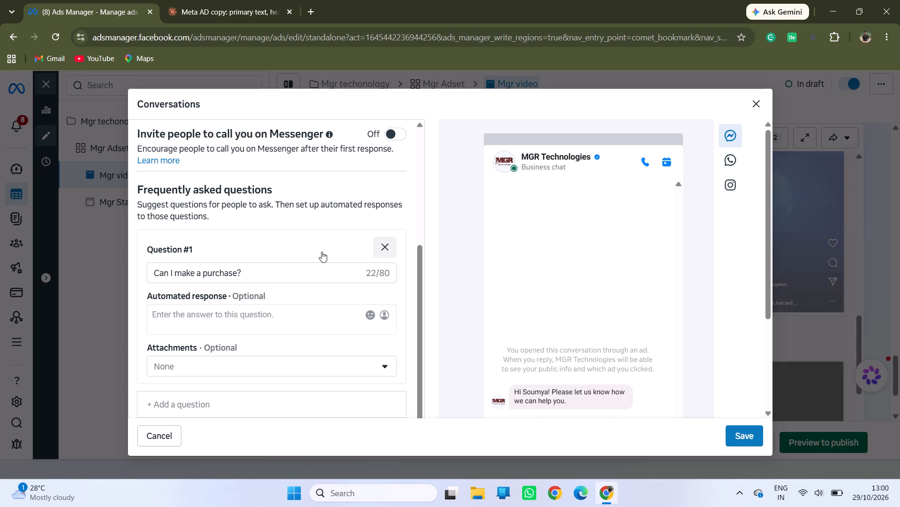
Dismiss the notice about names and replace the whole greeting, including the name placeholder, with the copied "Loved the video?" message.
{"action": "scroll", "coordinate": [306, 255], "scroll_direction": "down", "scroll_amount": 8}
{"action": "scroll", "coordinate": [306, 255], "scroll_direction": "up", "scroll_amount": 4}
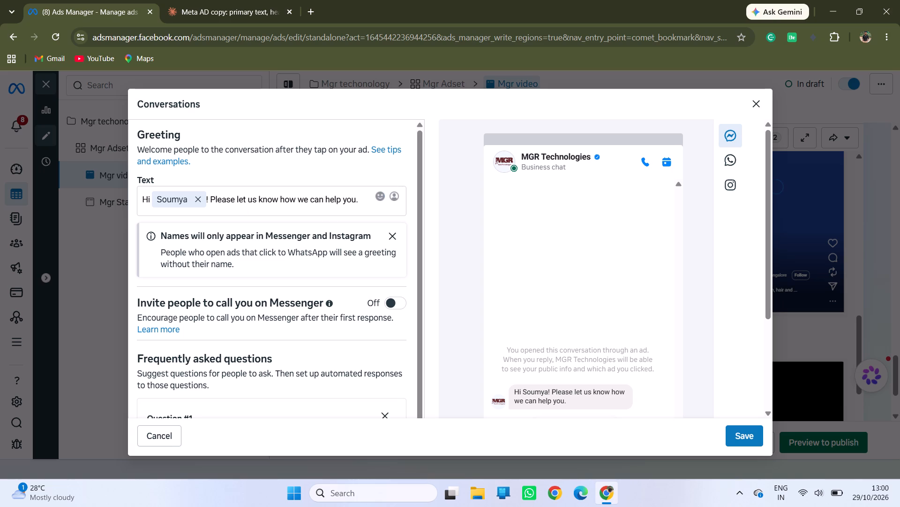
{"action": "left_click", "coordinate": [390, 234]}
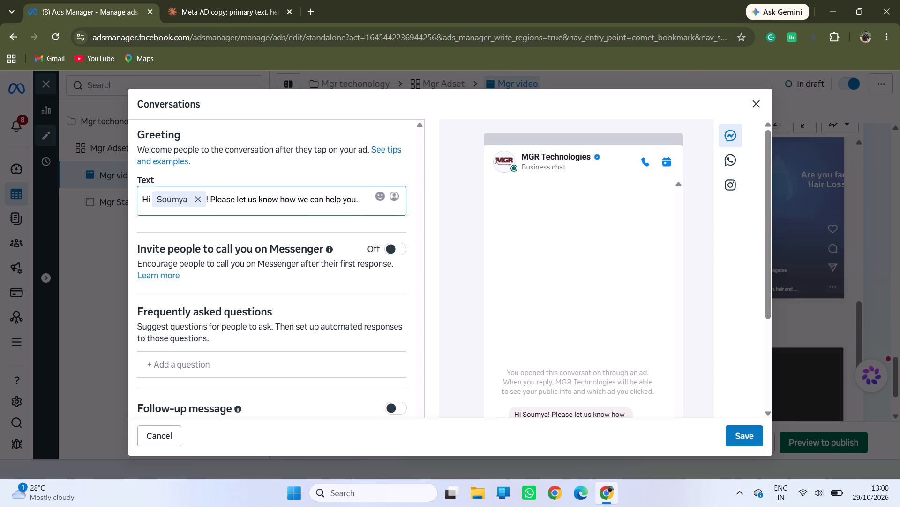
{"action": "left_click_drag", "start_coordinate": [361, 197], "coordinate": [163, 210]}
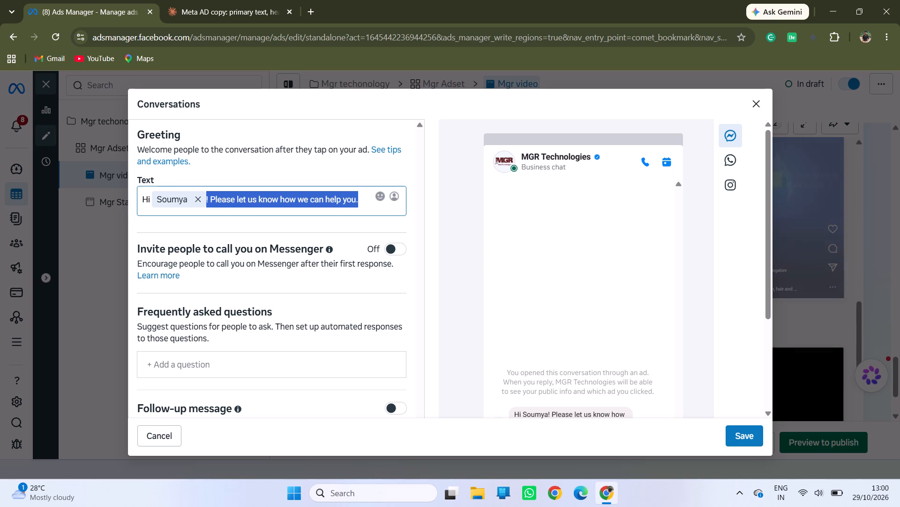
{"action": "left_click_drag", "start_coordinate": [163, 210], "coordinate": [130, 210]}
{"action": "key", "text": "ctrl+v"}
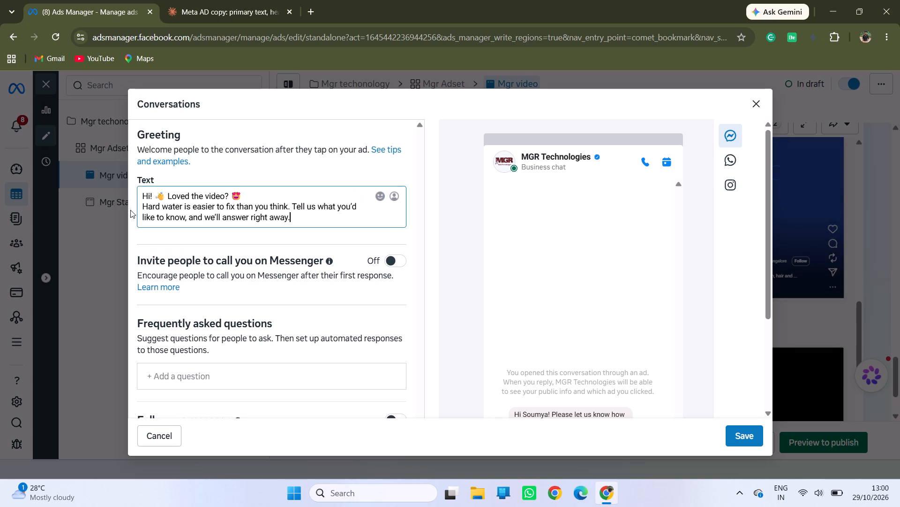
Save the conversation template.
{"action": "scroll", "coordinate": [319, 282], "scroll_direction": "down", "scroll_amount": 2}
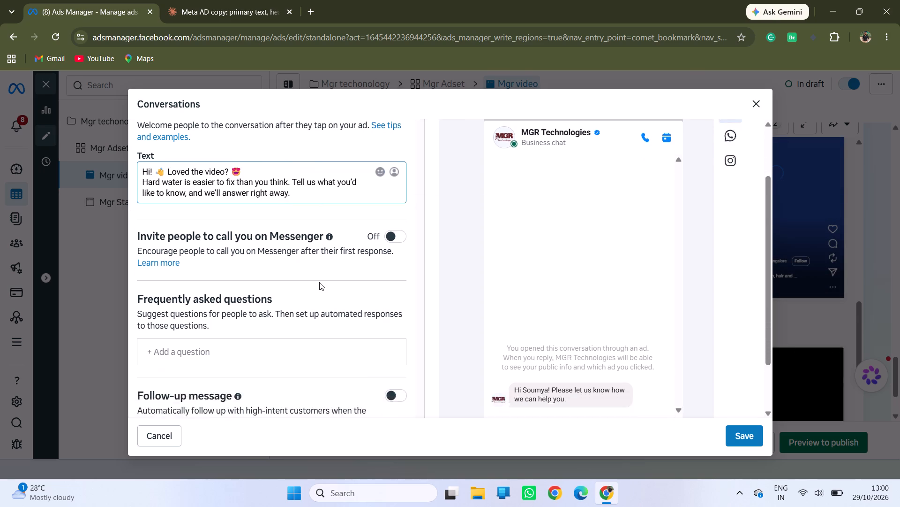
{"action": "scroll", "coordinate": [319, 282], "scroll_direction": "down", "scroll_amount": 8}
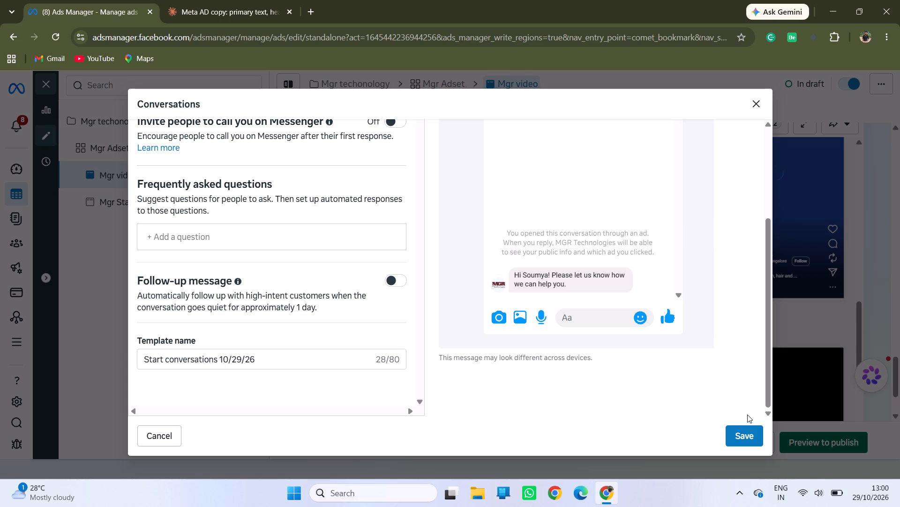
{"action": "left_click", "coordinate": [748, 437]}
{"action": "left_click", "coordinate": [749, 434]}
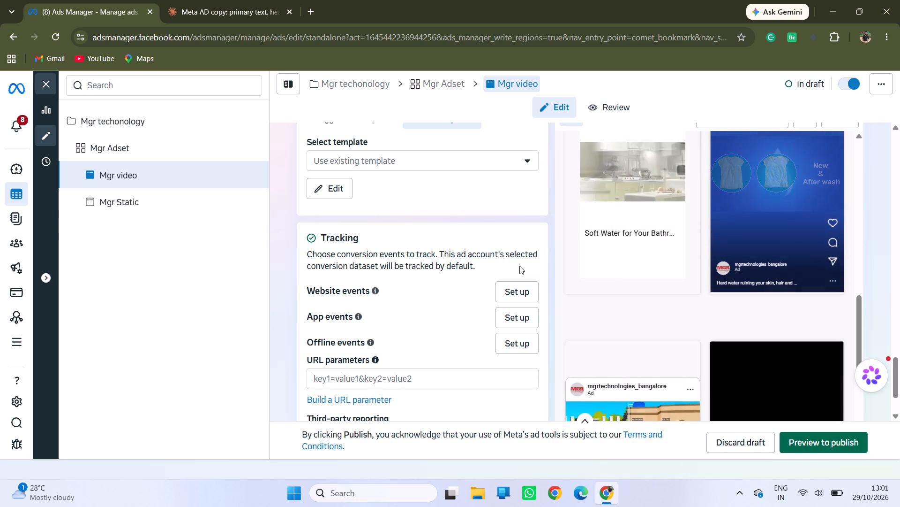
Look over the Tracking, Conversations and Creative testing sections of the Mgr video ad.
{"action": "scroll", "coordinate": [519, 266], "scroll_direction": "down", "scroll_amount": 11}
{"action": "scroll", "coordinate": [519, 266], "scroll_direction": "up", "scroll_amount": 1}
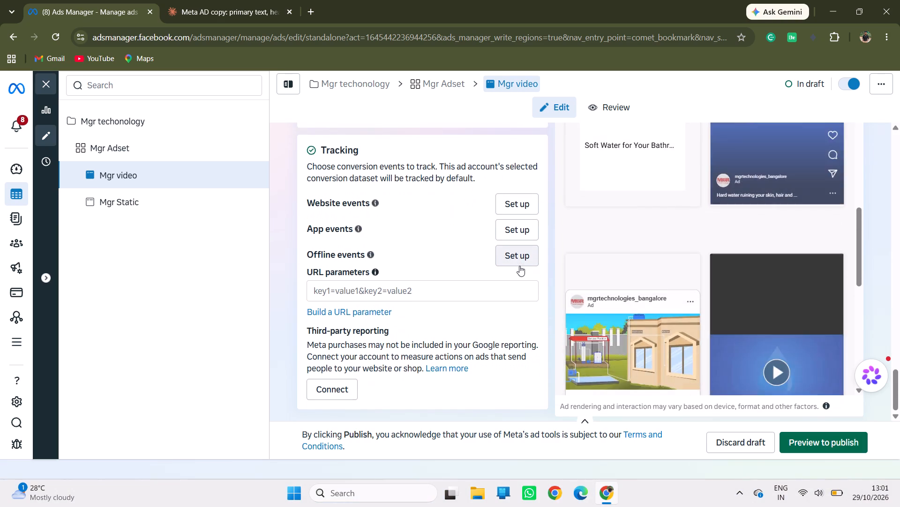
{"action": "scroll", "coordinate": [519, 266], "scroll_direction": "up", "scroll_amount": 7}
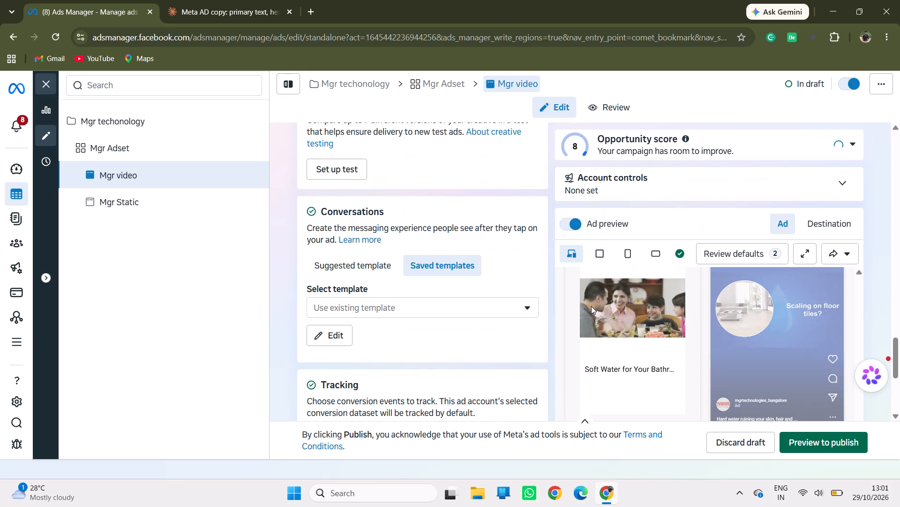
{"action": "scroll", "coordinate": [416, 351], "scroll_direction": "up", "scroll_amount": 1}
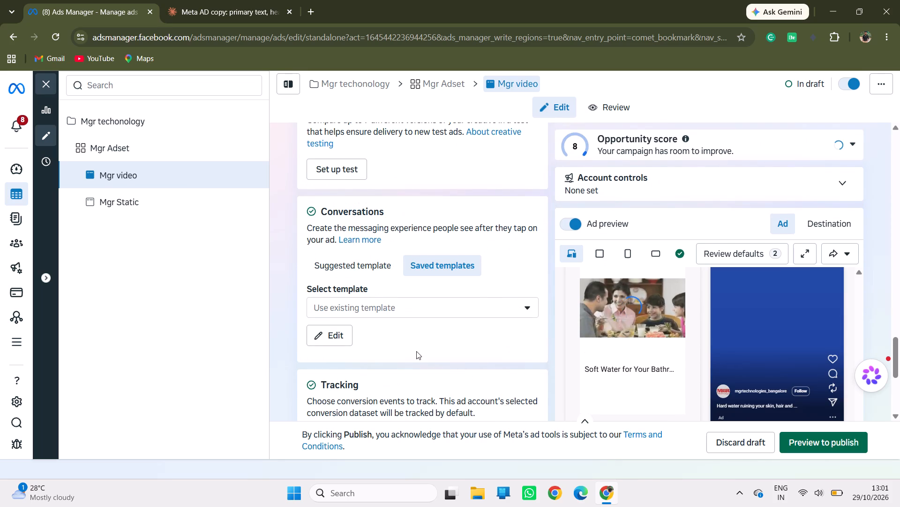
{"action": "scroll", "coordinate": [416, 351], "scroll_direction": "up", "scroll_amount": 1}
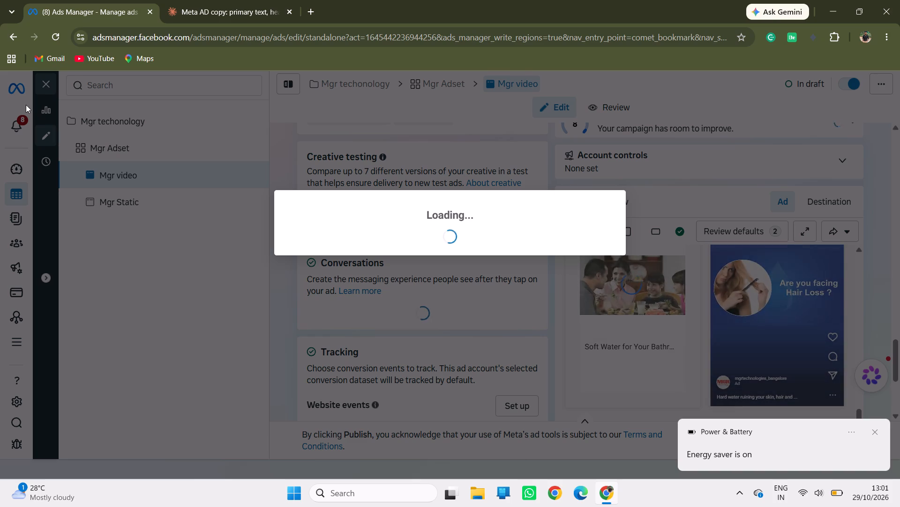
Go back from the Mgr video ad's editing page and confirm leaving the site.
{"action": "left_click", "coordinate": [10, 33]}
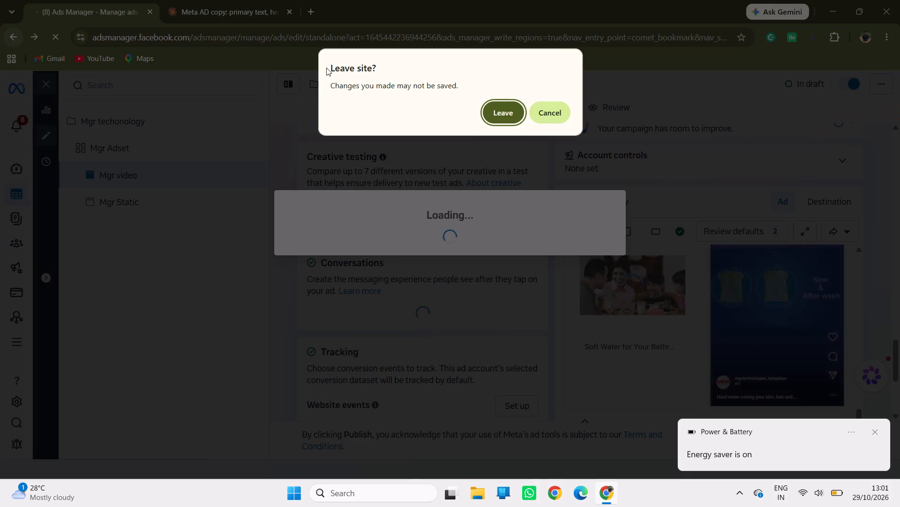
{"action": "left_click", "coordinate": [506, 114]}
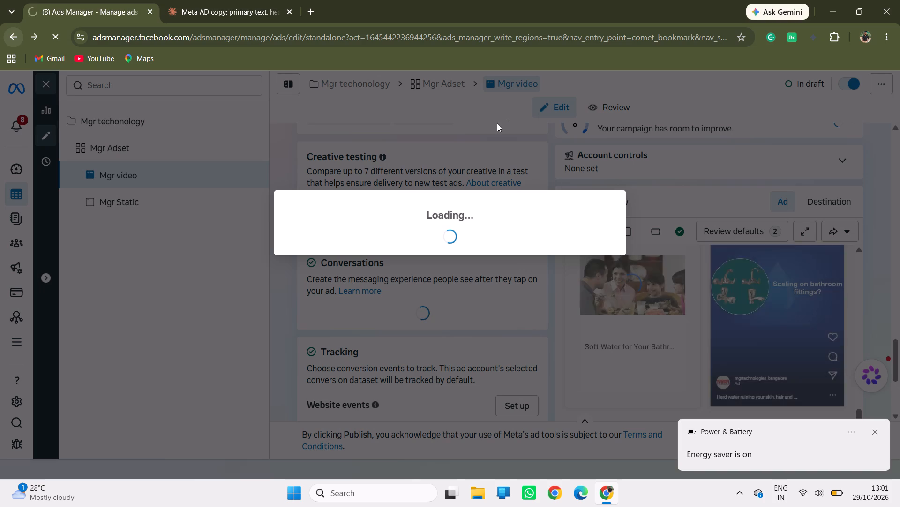
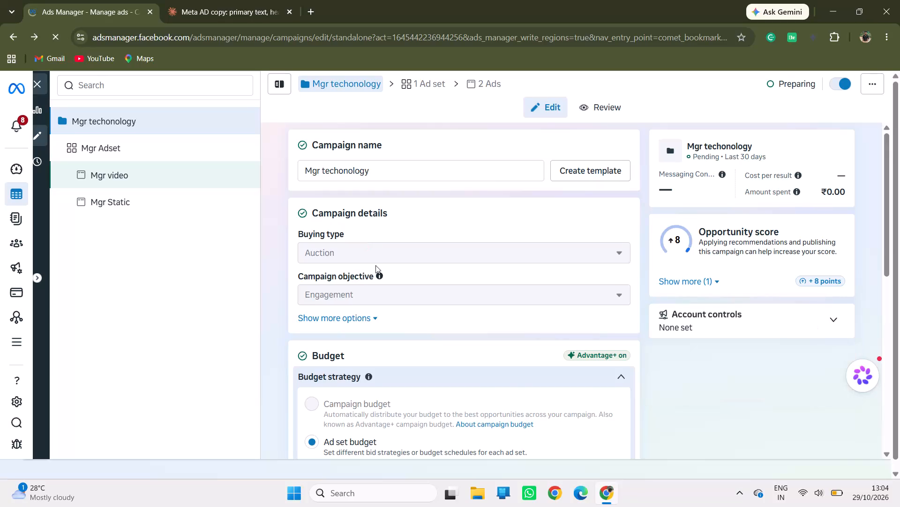
Review the Mgr techonology campaign's settings, from campaign details and budget to special ad categories, including the opportunity score recommendation.
{"action": "scroll", "coordinate": [375, 265], "scroll_direction": "down", "scroll_amount": 8}
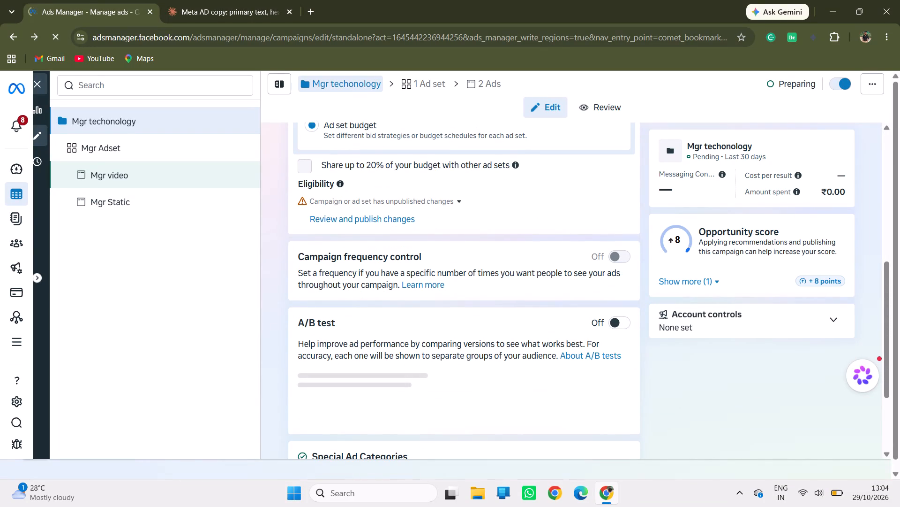
{"action": "left_click", "coordinate": [713, 282]}
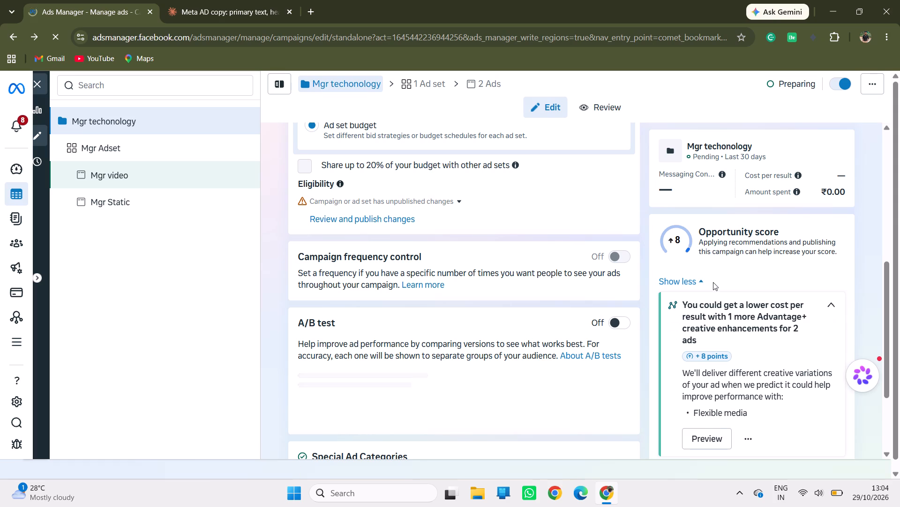
{"action": "scroll", "coordinate": [724, 349], "scroll_direction": "down", "scroll_amount": 2}
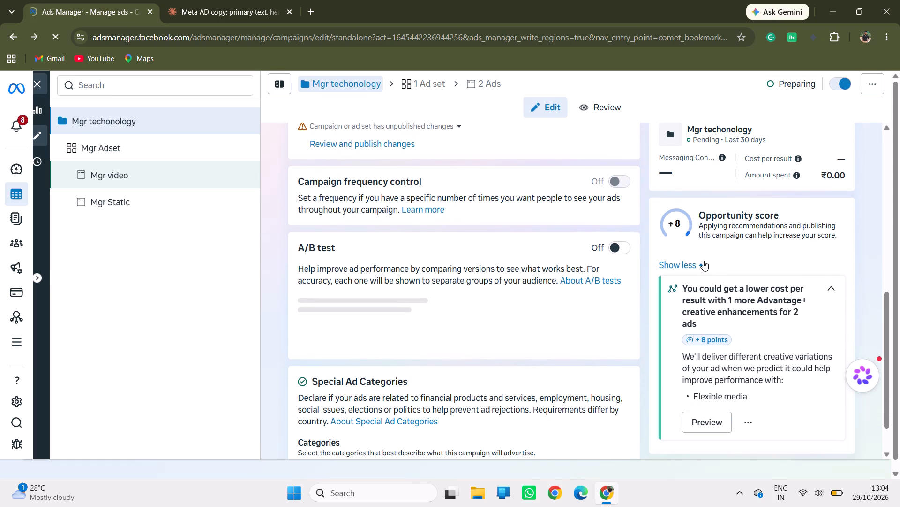
{"action": "left_click", "coordinate": [702, 262]}
{"action": "scroll", "coordinate": [502, 264], "scroll_direction": "down", "scroll_amount": 1}
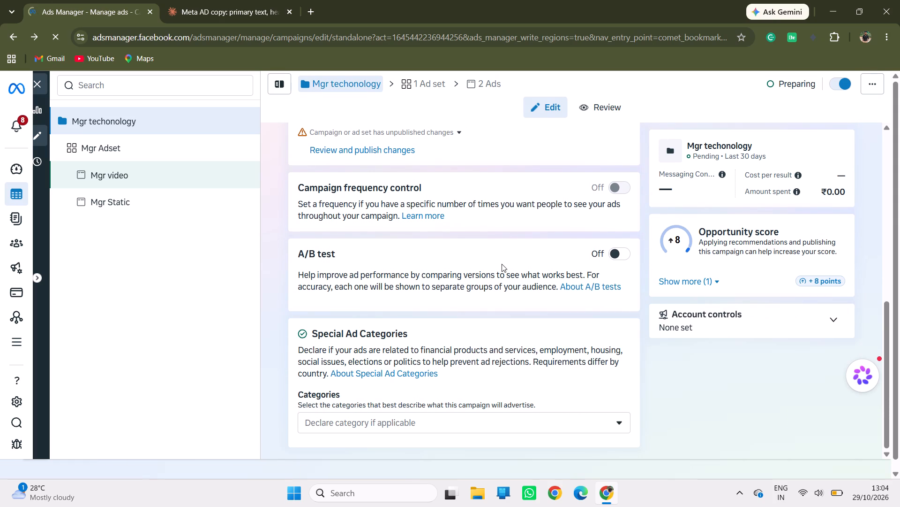
{"action": "scroll", "coordinate": [502, 264], "scroll_direction": "down", "scroll_amount": 3}
{"action": "scroll", "coordinate": [502, 264], "scroll_direction": "up", "scroll_amount": 7}
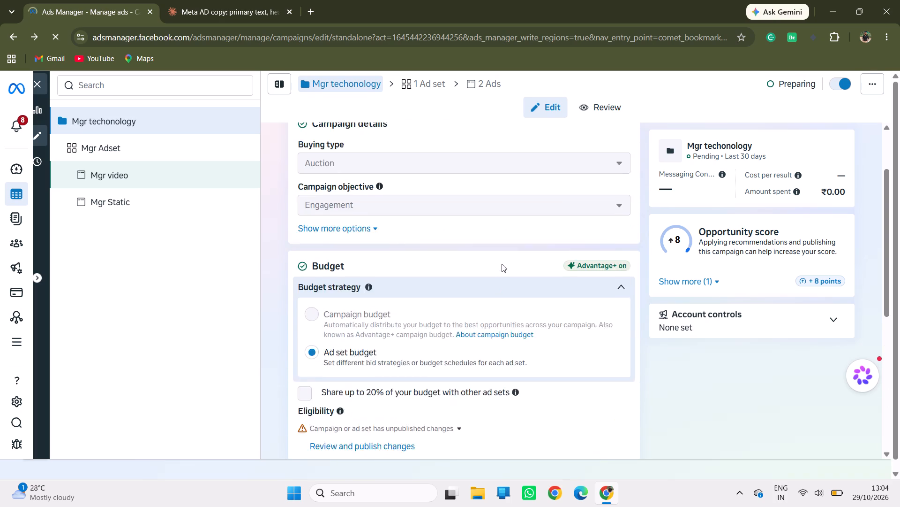
{"action": "scroll", "coordinate": [502, 264], "scroll_direction": "up", "scroll_amount": 11}
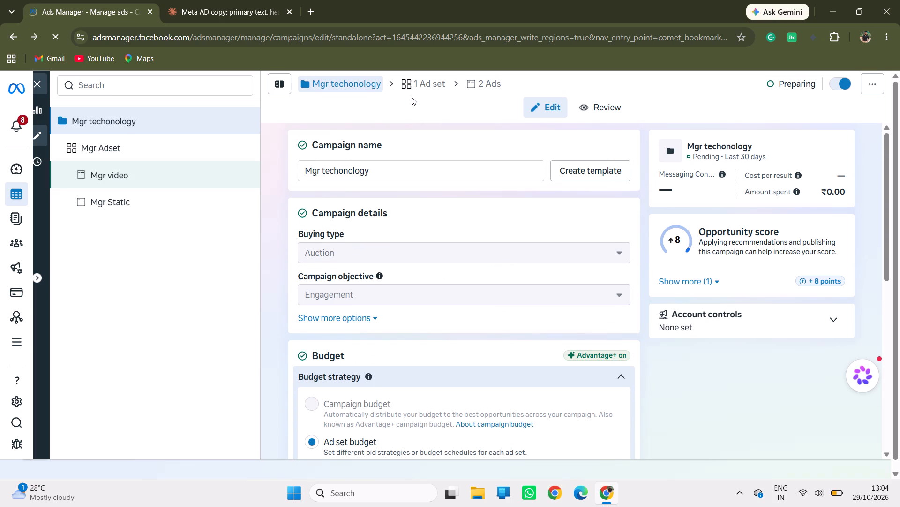
Open the editing page of the Mgr techonology campaign's ad set.
{"action": "left_click", "coordinate": [416, 85]}
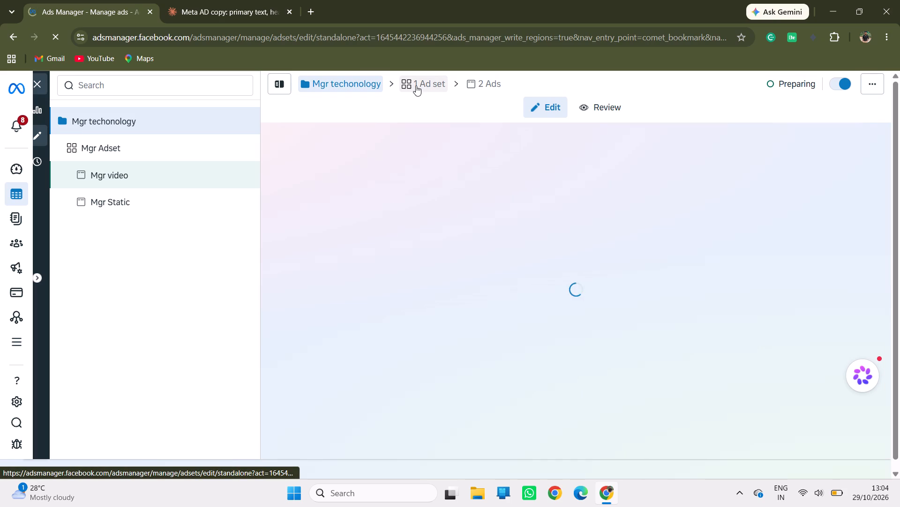
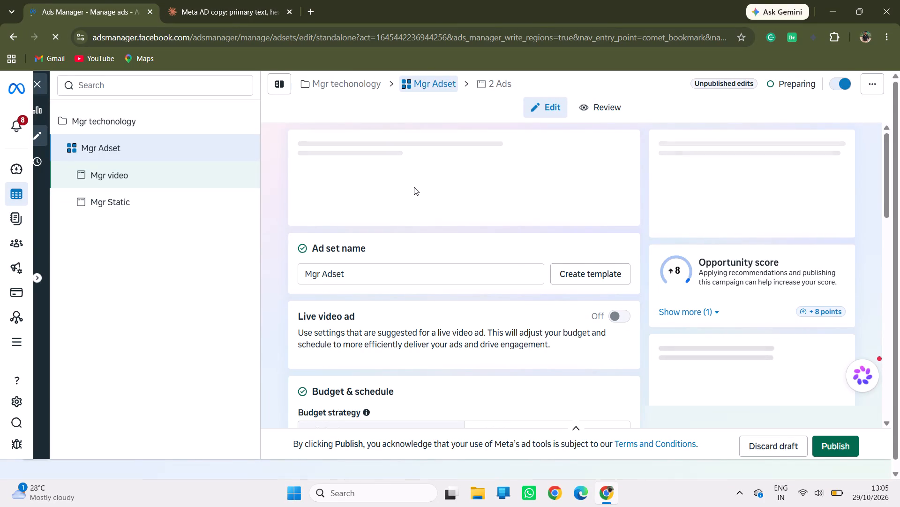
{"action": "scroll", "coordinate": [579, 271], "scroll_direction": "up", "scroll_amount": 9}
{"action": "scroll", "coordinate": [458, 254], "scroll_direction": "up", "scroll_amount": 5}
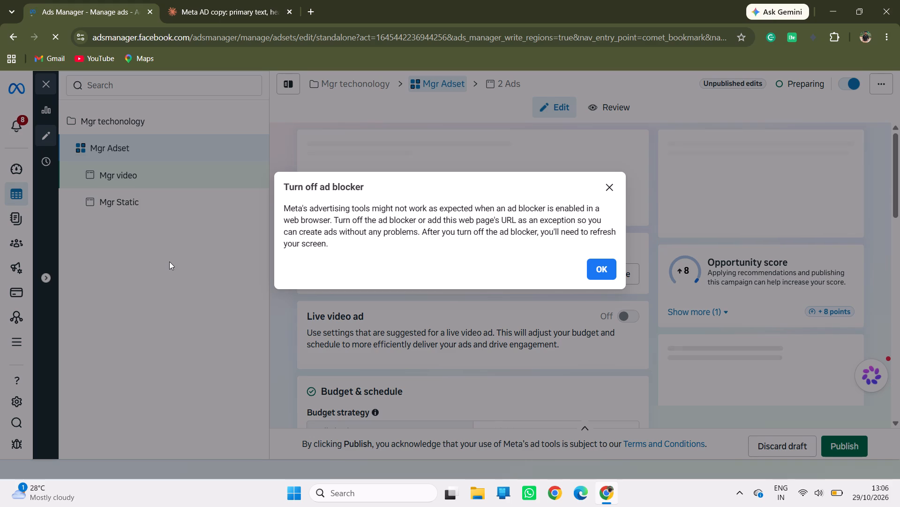
Dismiss the notice about turning off the ad blocker on the Mgr Adset editing page.
{"action": "left_click", "coordinate": [607, 266]}
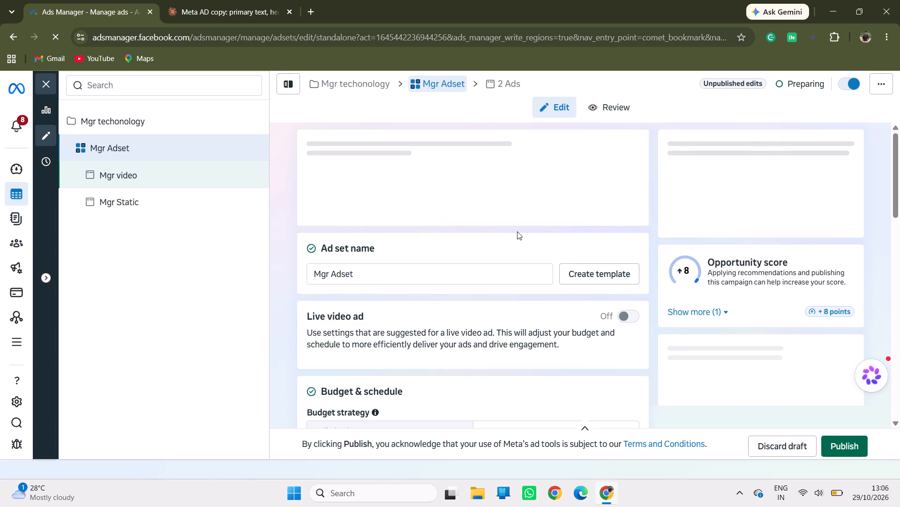
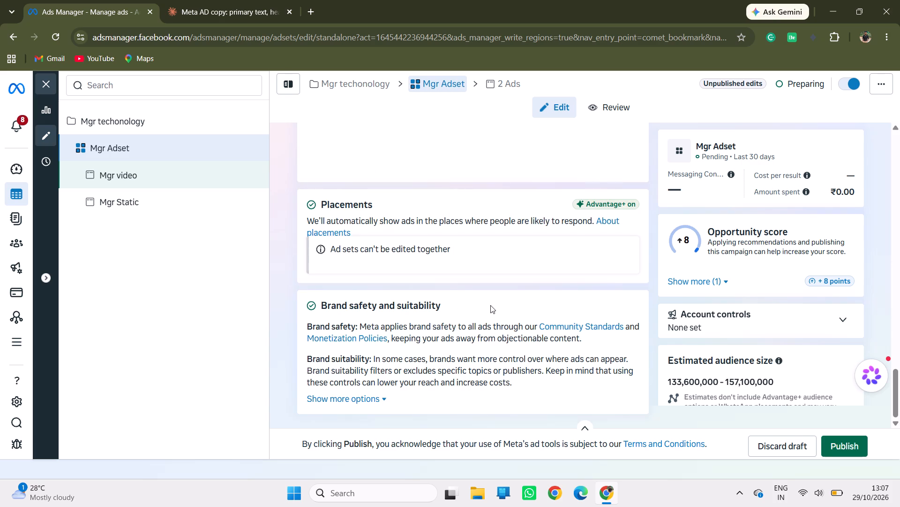
Check the policy requirements, placements and brand safety sections of Mgr Adset.
{"action": "scroll", "coordinate": [501, 315], "scroll_direction": "down", "scroll_amount": 2}
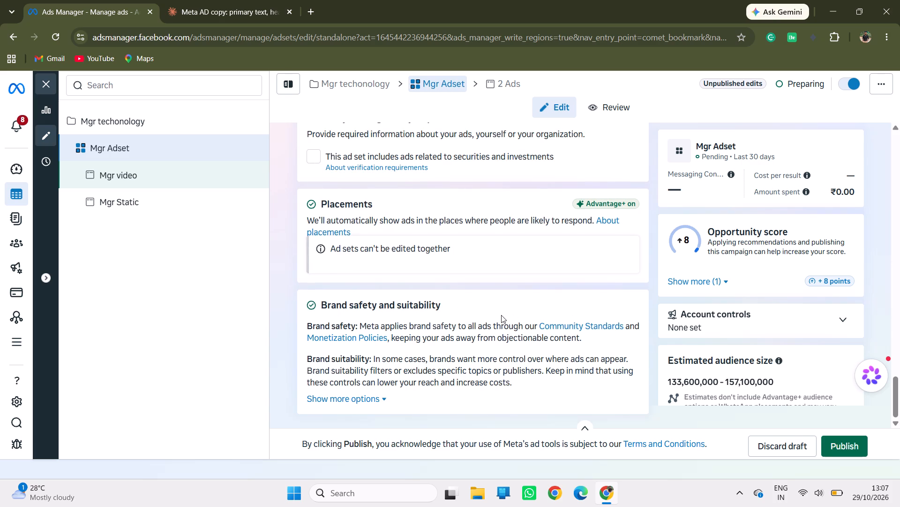
{"action": "scroll", "coordinate": [501, 315], "scroll_direction": "down", "scroll_amount": 7}
{"action": "scroll", "coordinate": [501, 315], "scroll_direction": "up", "scroll_amount": 1}
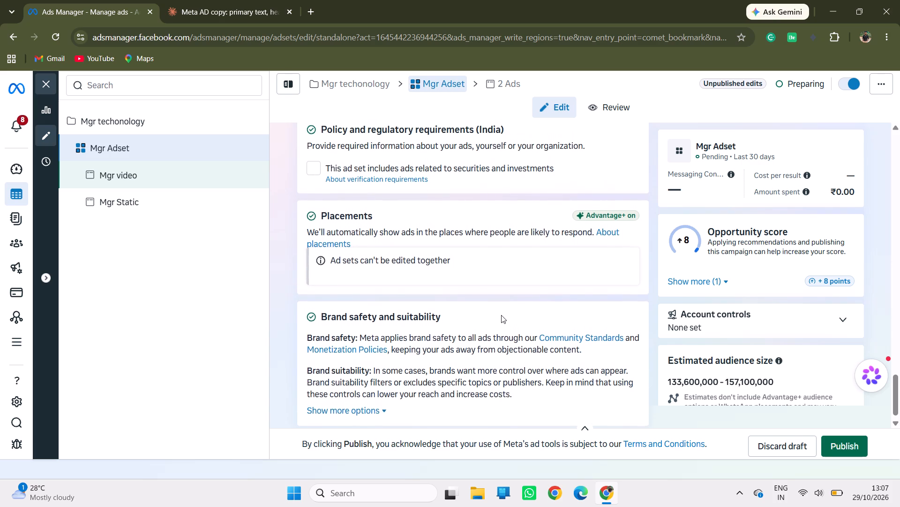
{"action": "scroll", "coordinate": [501, 315], "scroll_direction": "up", "scroll_amount": 1}
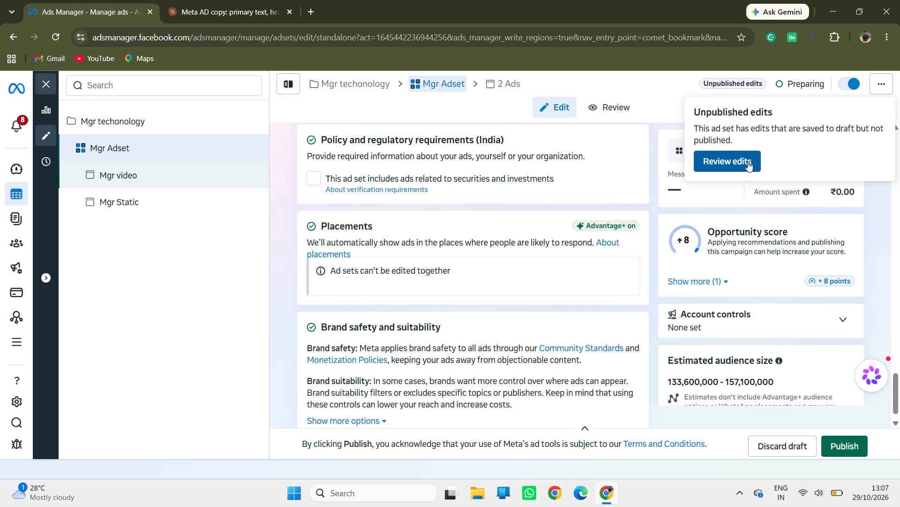
Open the review of Mgr Adset's unpublished edits and read its summary from ad set name to delivery type.
{"action": "left_click", "coordinate": [748, 161]}
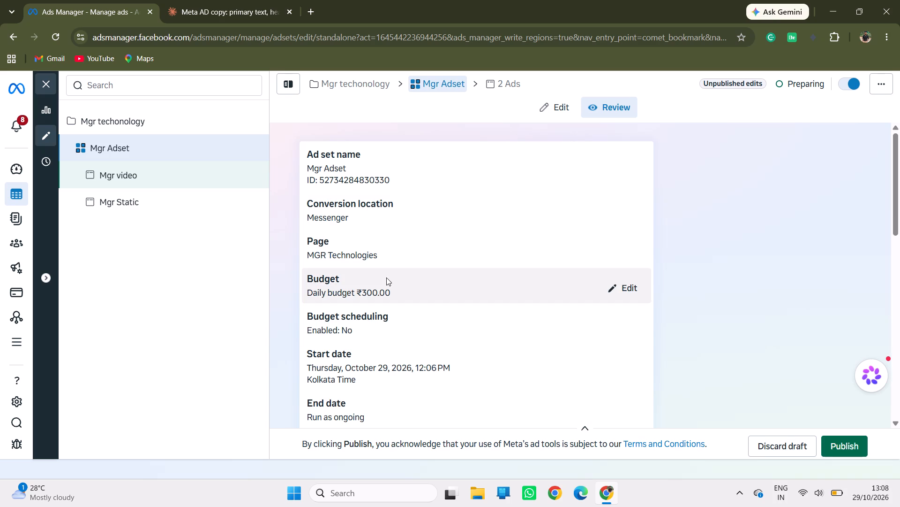
{"action": "scroll", "coordinate": [386, 277], "scroll_direction": "down", "scroll_amount": 8}
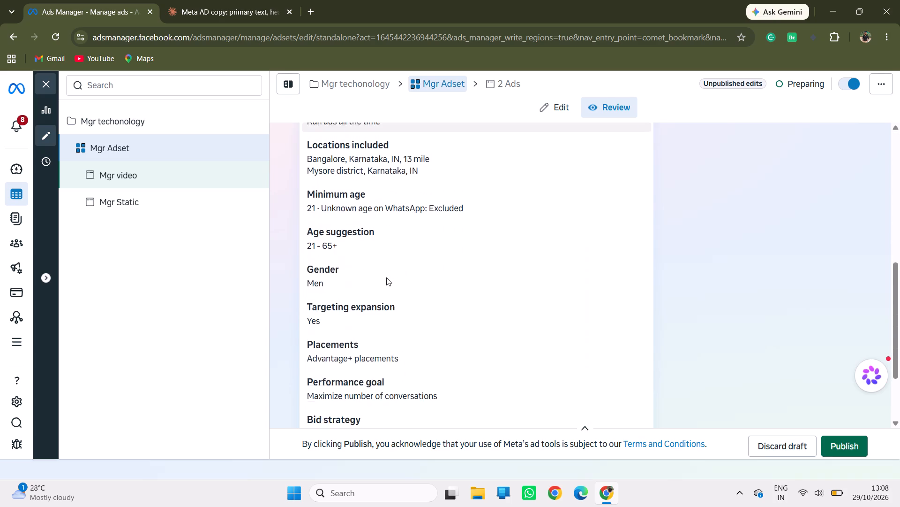
{"action": "scroll", "coordinate": [386, 277], "scroll_direction": "down", "scroll_amount": 9}
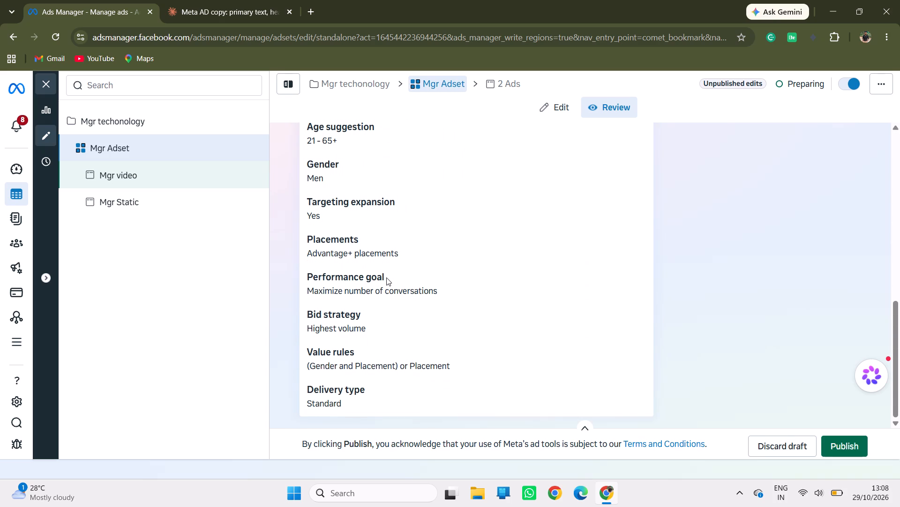
{"action": "scroll", "coordinate": [386, 277], "scroll_direction": "down", "scroll_amount": 1}
{"action": "scroll", "coordinate": [386, 277], "scroll_direction": "up", "scroll_amount": 10}
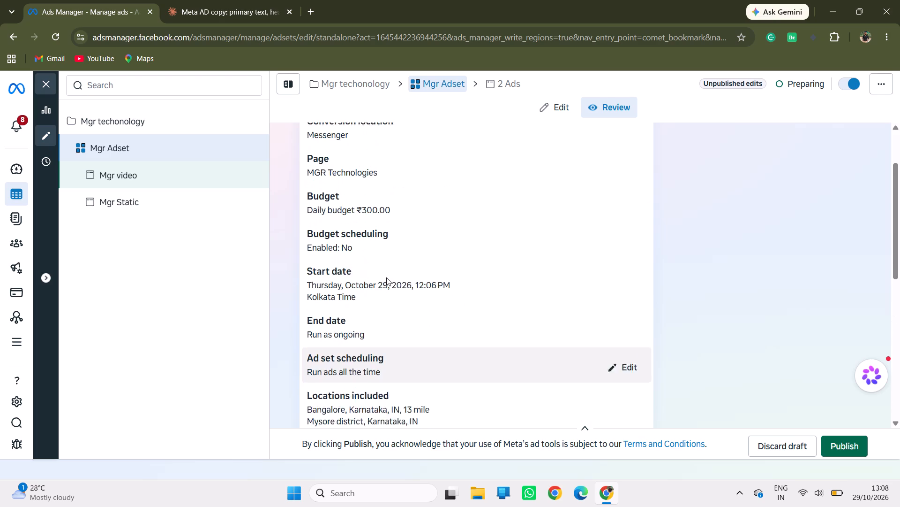
{"action": "scroll", "coordinate": [386, 277], "scroll_direction": "up", "scroll_amount": 5}
{"action": "left_click_drag", "start_coordinate": [386, 277], "coordinate": [471, 244]}
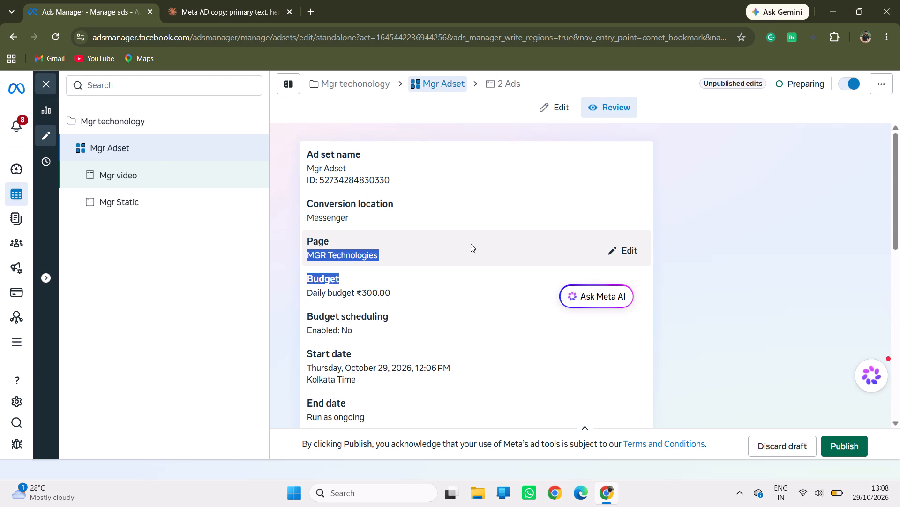
{"action": "left_click", "coordinate": [471, 244]}
Open the Mgr video ad's editing page and look through its ad preview.
{"action": "left_click", "coordinate": [168, 181]}
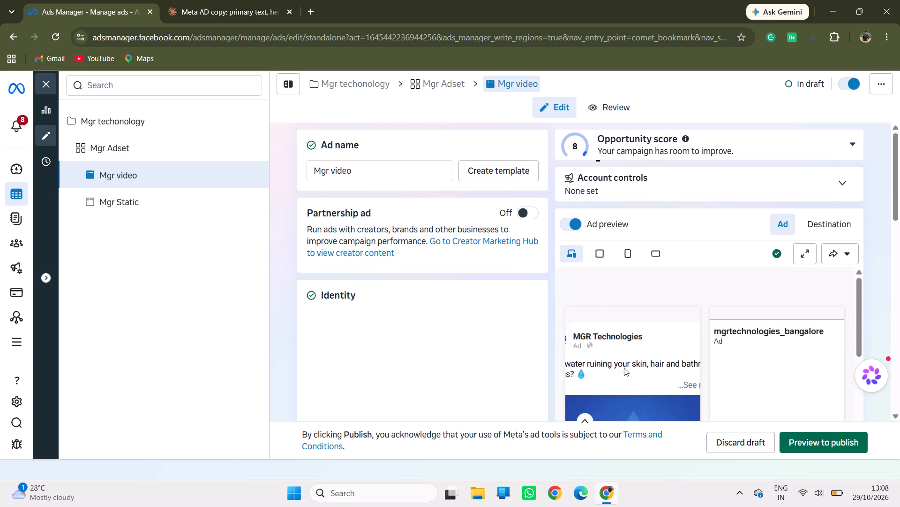
{"action": "scroll", "coordinate": [628, 355], "scroll_direction": "down", "scroll_amount": 7}
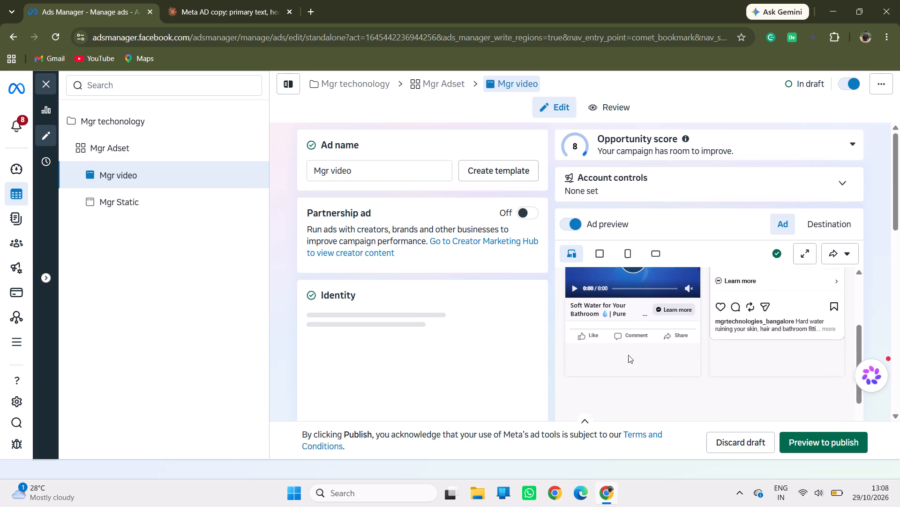
{"action": "scroll", "coordinate": [628, 355], "scroll_direction": "down", "scroll_amount": 16}
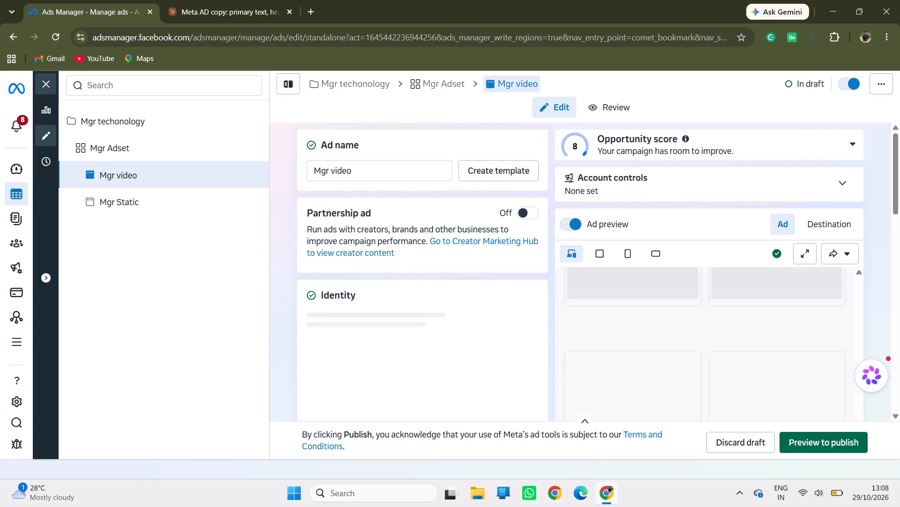
Review the Mgr video ad's ad setup, destination and ad creative media, including the related media suggestion.
{"action": "scroll", "coordinate": [425, 276], "scroll_direction": "down", "scroll_amount": 7}
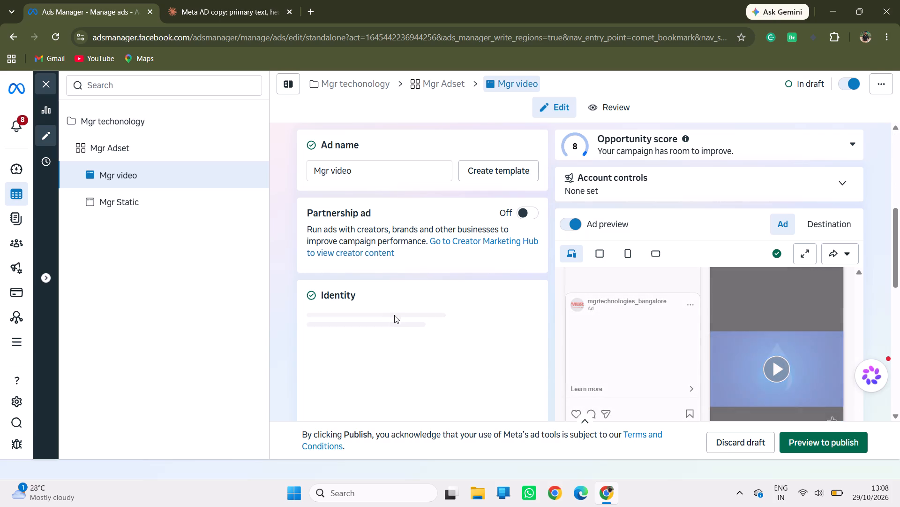
{"action": "scroll", "coordinate": [388, 323], "scroll_direction": "down", "scroll_amount": 1}
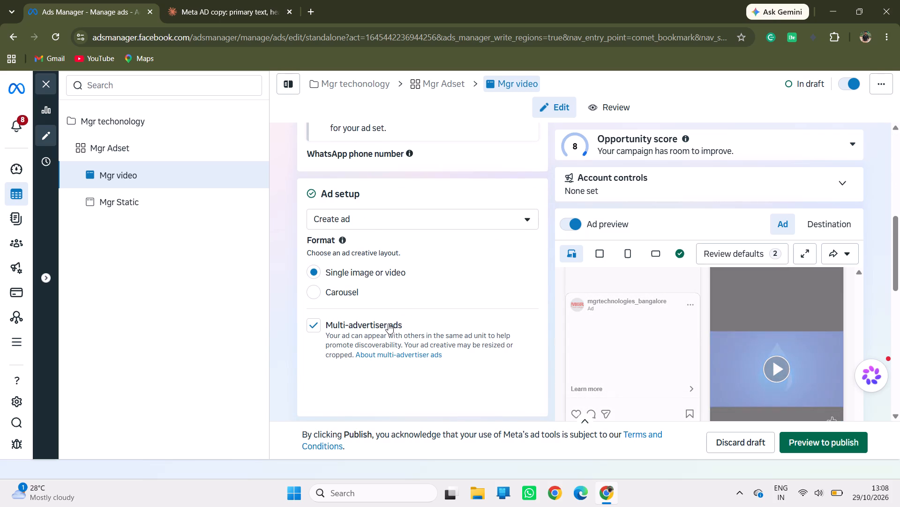
{"action": "scroll", "coordinate": [388, 323], "scroll_direction": "down", "scroll_amount": 7}
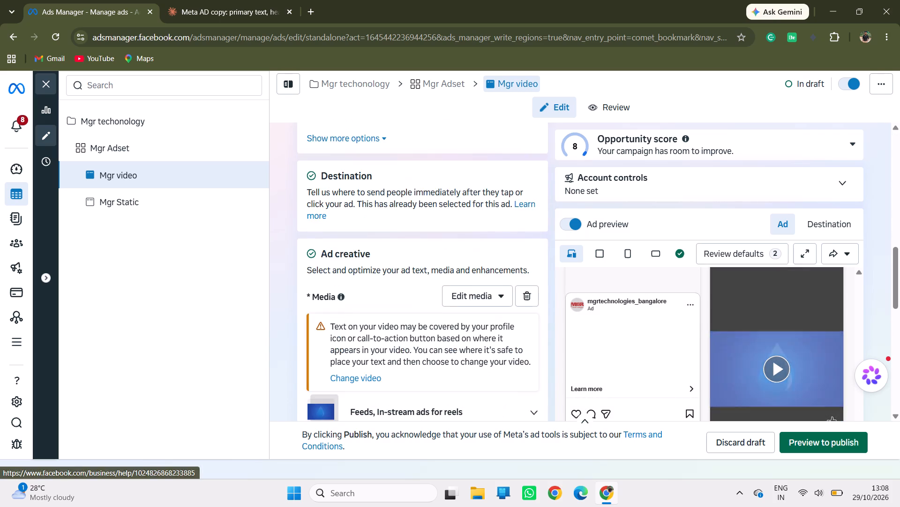
{"action": "scroll", "coordinate": [388, 323], "scroll_direction": "down", "scroll_amount": 1}
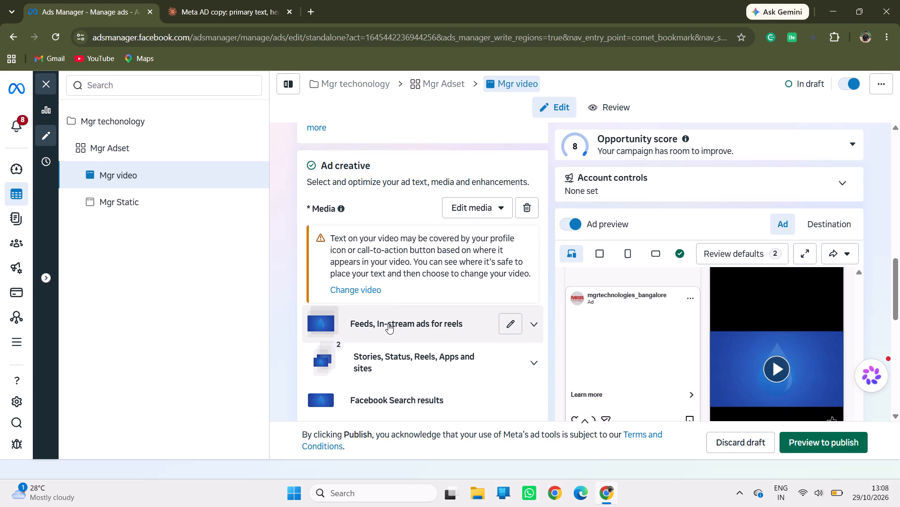
{"action": "scroll", "coordinate": [388, 323], "scroll_direction": "down", "scroll_amount": 1}
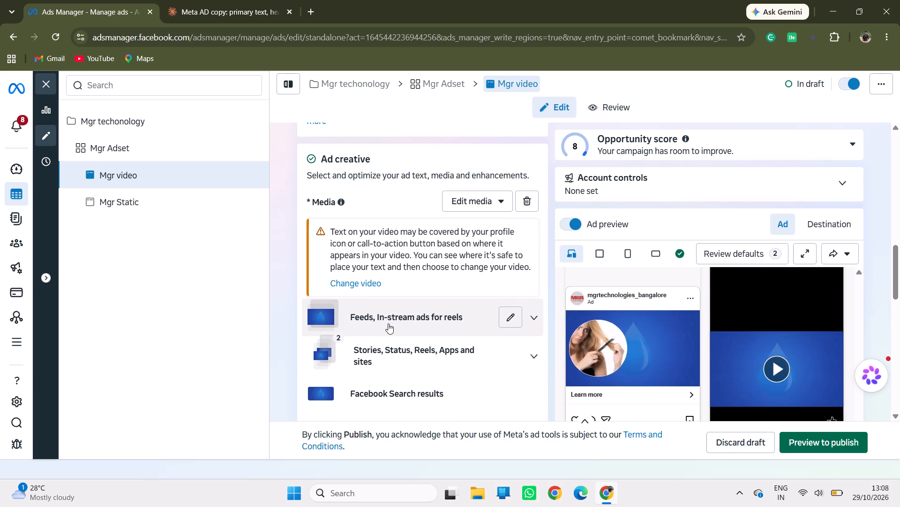
{"action": "scroll", "coordinate": [388, 323], "scroll_direction": "down", "scroll_amount": 2}
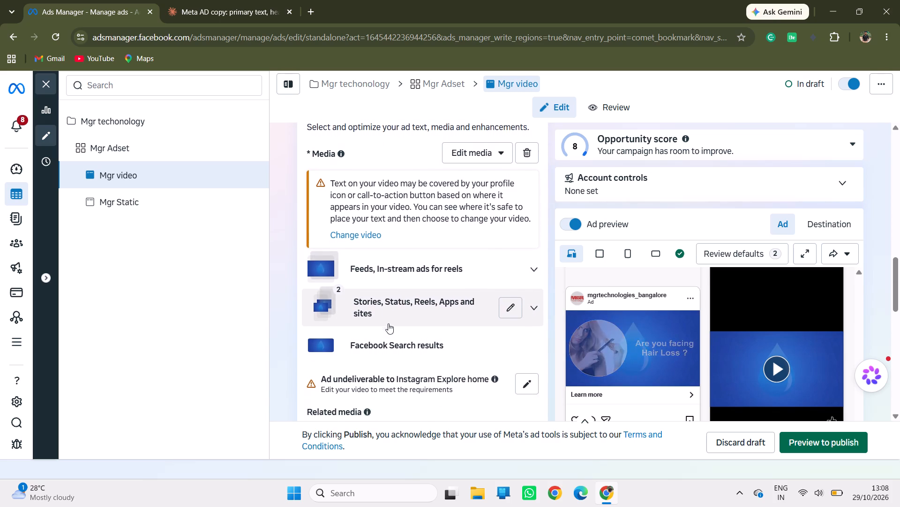
{"action": "scroll", "coordinate": [388, 323], "scroll_direction": "down", "scroll_amount": 6}
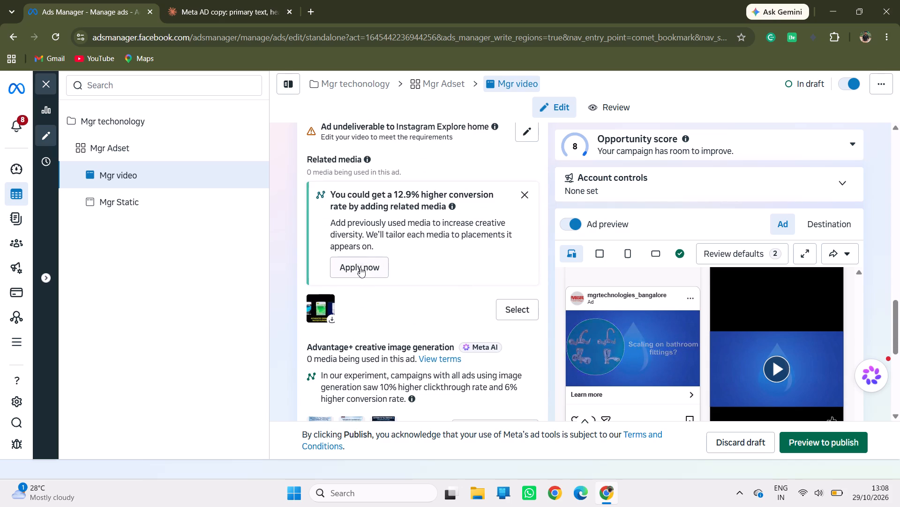
Review the Mgr video ad's image generation, creative enhancements, creative testing, conversations and tracking sections.
{"action": "scroll", "coordinate": [373, 330], "scroll_direction": "down", "scroll_amount": 2}
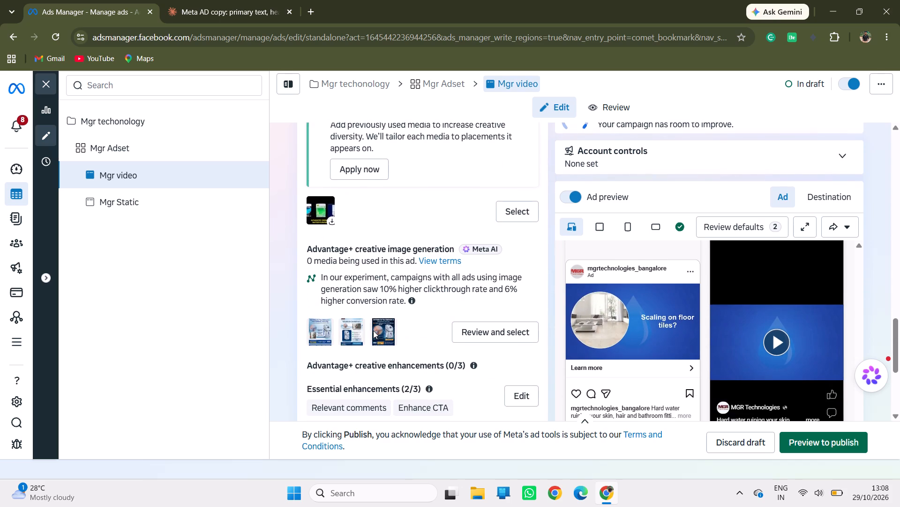
{"action": "scroll", "coordinate": [373, 330], "scroll_direction": "down", "scroll_amount": 4}
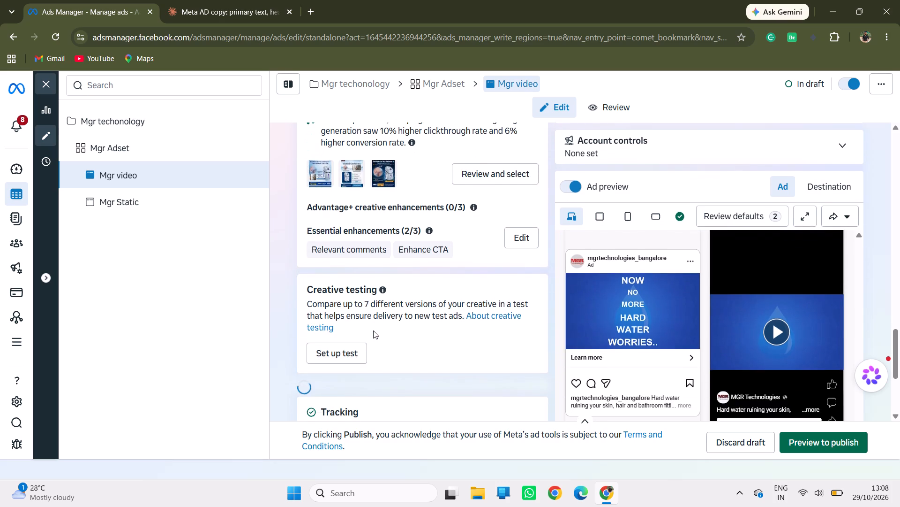
{"action": "scroll", "coordinate": [373, 330], "scroll_direction": "down", "scroll_amount": 2}
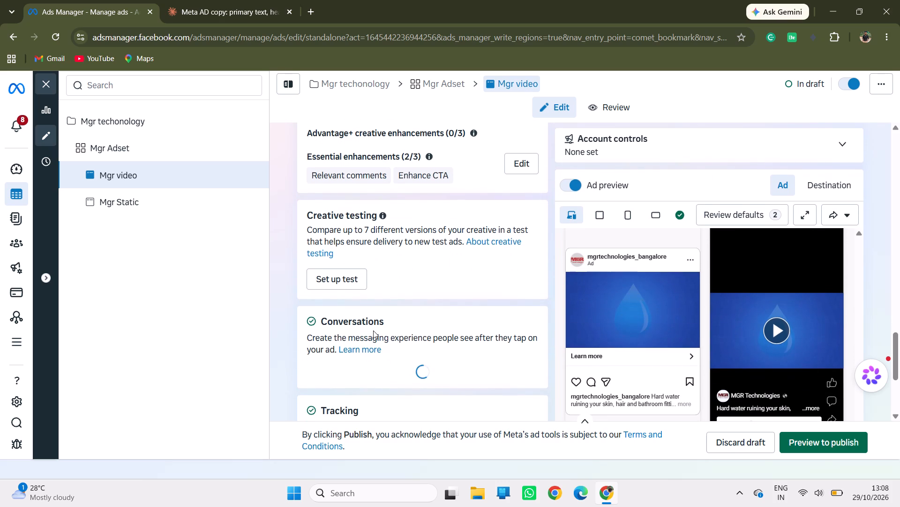
{"action": "scroll", "coordinate": [373, 330], "scroll_direction": "down", "scroll_amount": 1}
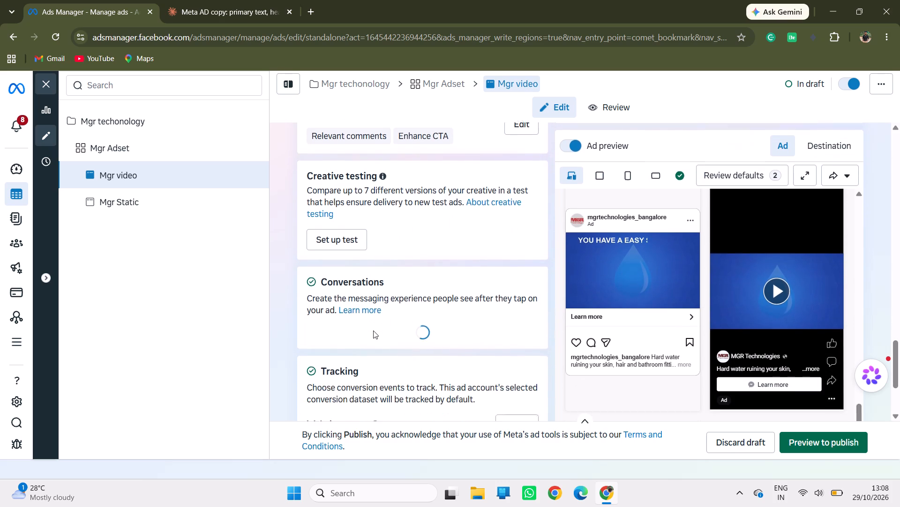
{"action": "scroll", "coordinate": [373, 330], "scroll_direction": "down", "scroll_amount": 5}
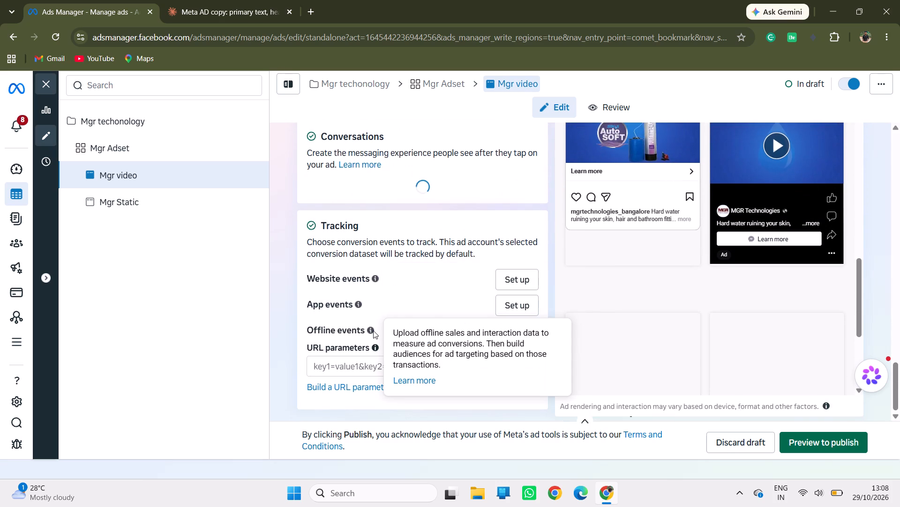
{"action": "scroll", "coordinate": [373, 330], "scroll_direction": "down", "scroll_amount": 2}
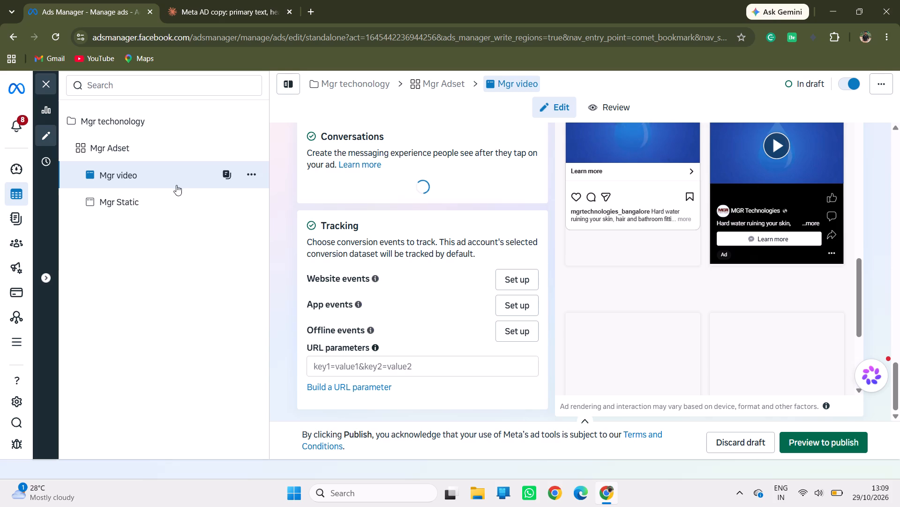
Compare the Conversations greeting and questions of the Mgr Static ad with those of the Mgr video ad.
{"action": "left_click", "coordinate": [140, 201]}
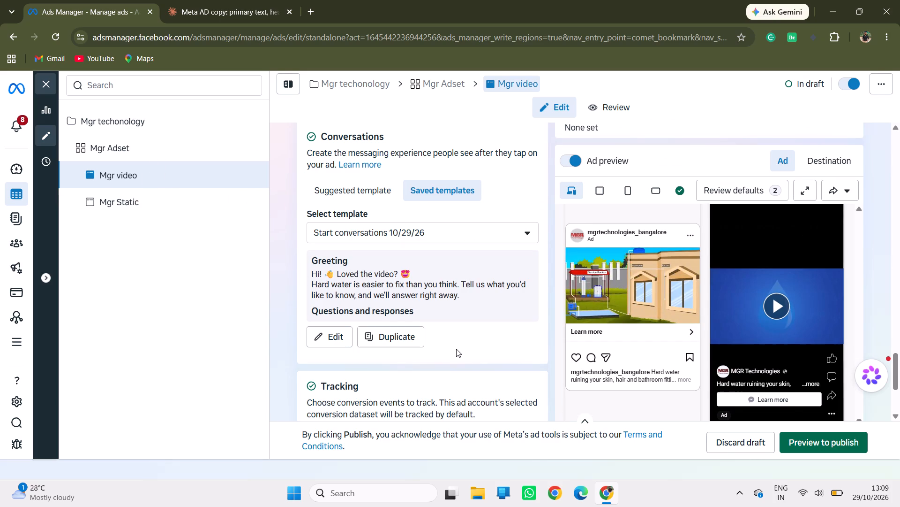
{"action": "scroll", "coordinate": [456, 349], "scroll_direction": "down", "scroll_amount": 2}
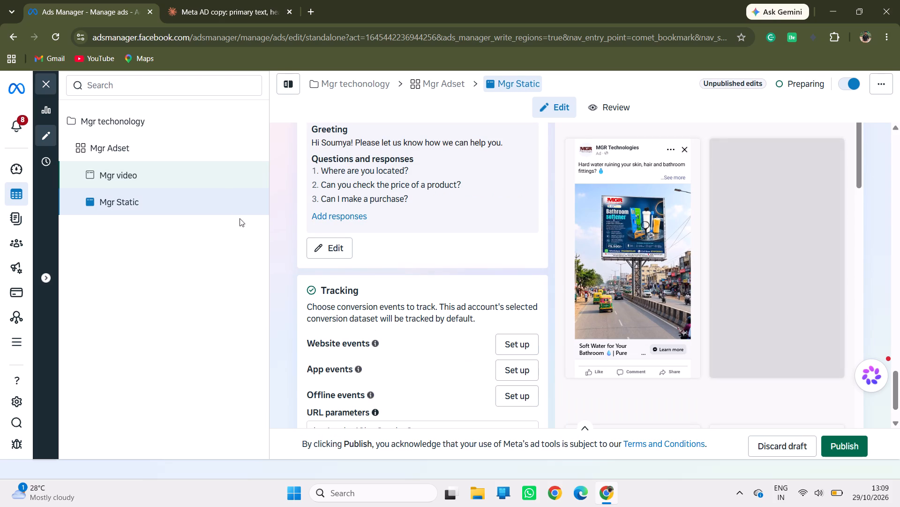
{"action": "left_click", "coordinate": [175, 175]}
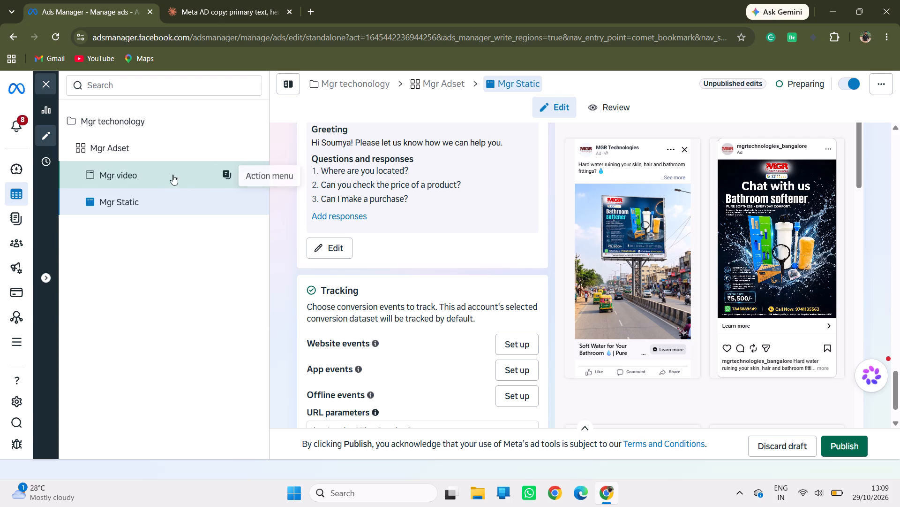
{"action": "left_click", "coordinate": [152, 172]}
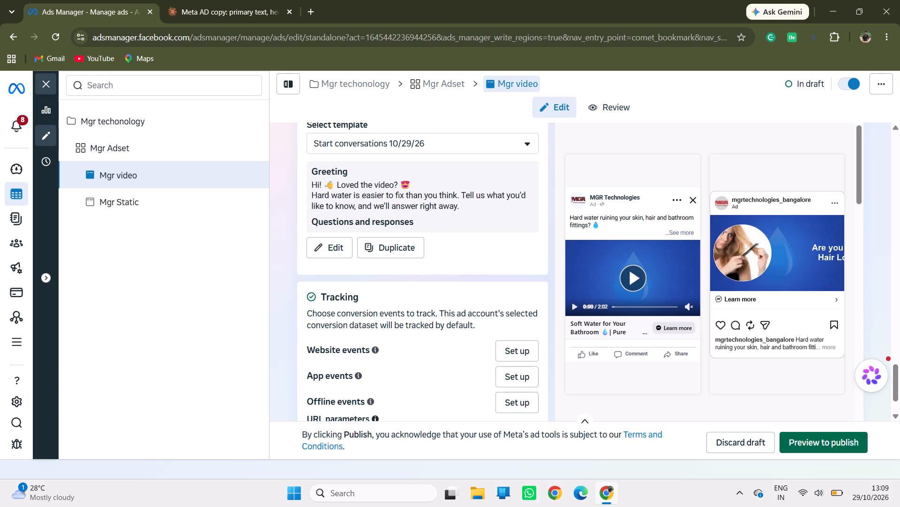
Open the Mgr Static ad's conversation template for editing.
{"action": "left_click", "coordinate": [135, 204]}
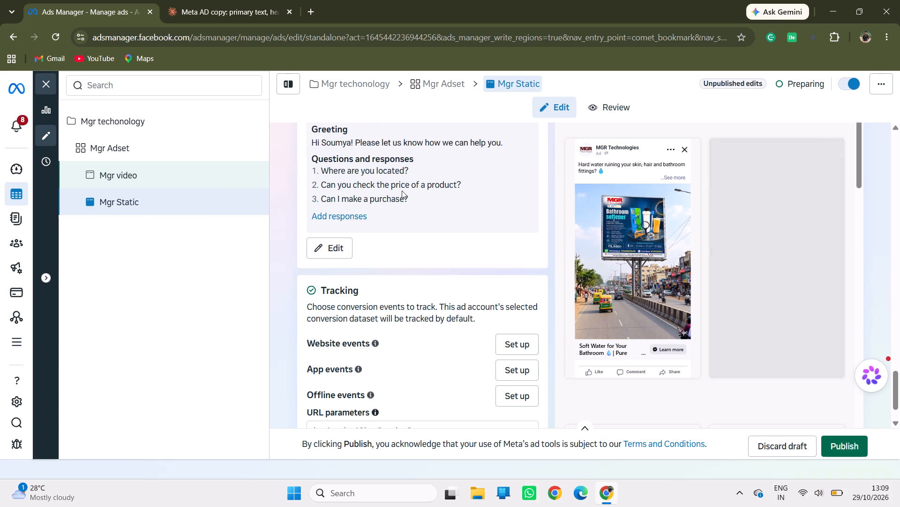
{"action": "left_click", "coordinate": [339, 246]}
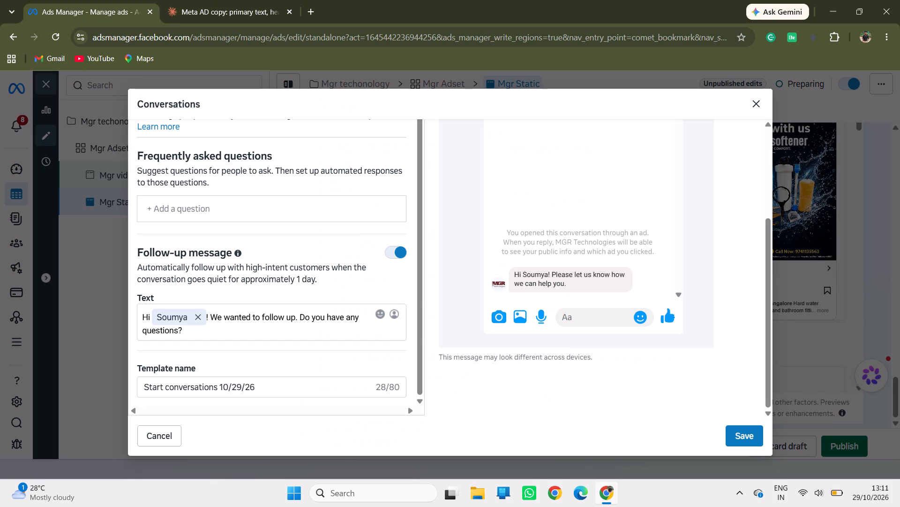
{"action": "left_click", "coordinate": [264, 331]}
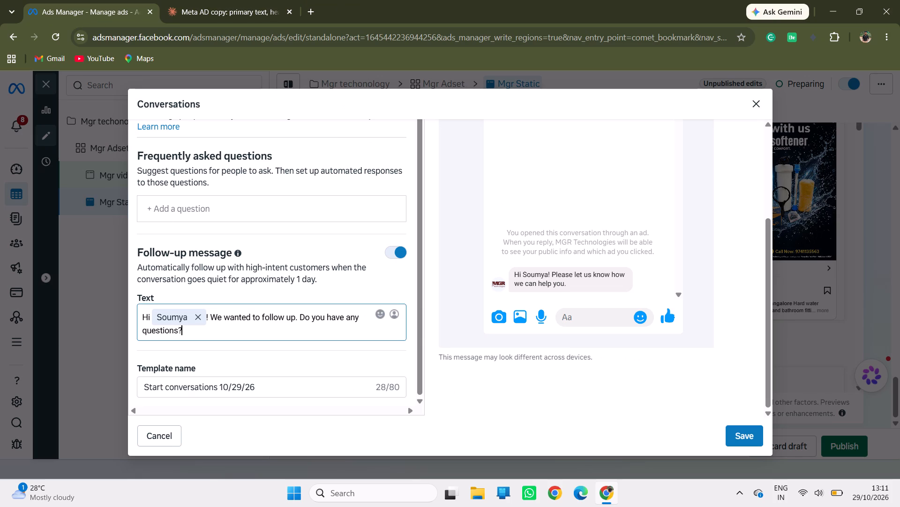
{"action": "key", "text": "BackSpace"}
{"action": "key", "text": "BackSpace"}
{"action": "key", "text": "BackSpace"}
{"action": "key", "text": "BackSpace"}
{"action": "key", "text": "BackSpace"}
{"action": "key", "text": "BackSpace"}
{"action": "key", "text": "BackSpace"}
{"action": "key", "text": "BackSpace"}
{"action": "key", "text": "BackSpace"}
{"action": "key", "text": "BackSpace"}
{"action": "key", "text": "BackSpace"}
{"action": "key", "text": "BackSpace"}
{"action": "key", "text": "BackSpace"}
{"action": "key", "text": "BackSpace"}
{"action": "key", "text": "BackSpace"}
{"action": "key", "text": "BackSpace"}
{"action": "key", "text": "BackSpace"}
{"action": "key", "text": "BackSpace"}
{"action": "key", "text": "BackSpace"}
{"action": "key", "text": "BackSpace"}
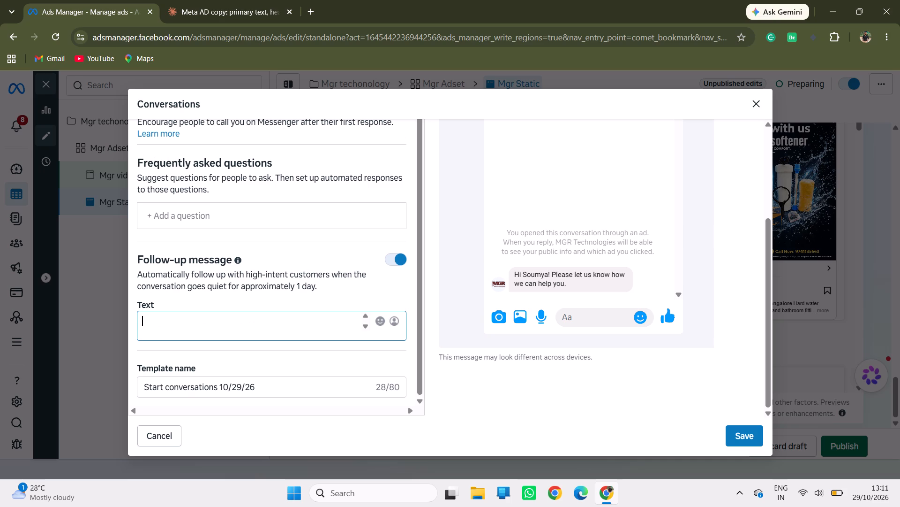
{"action": "key", "text": "ctrl+v"}
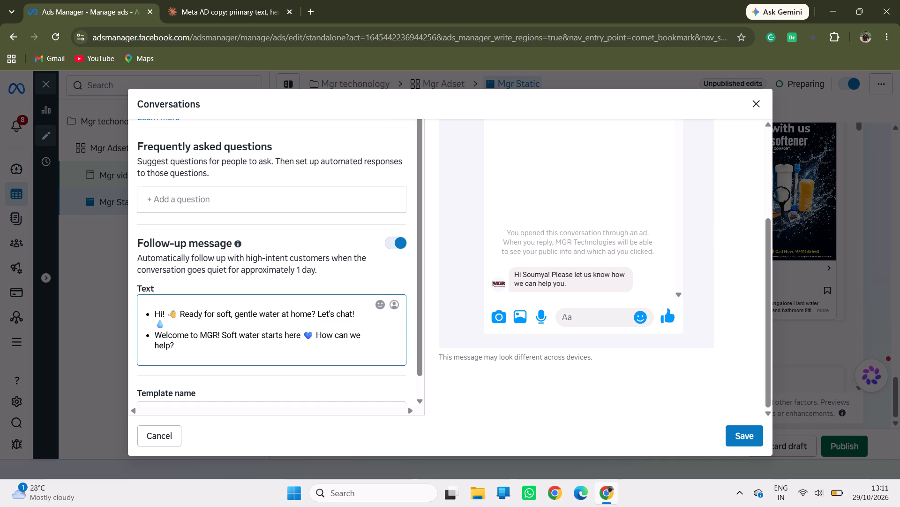
Merge the follow-up message's two bullets into one and delete the phrase "Let's chat!".
{"action": "left_click", "coordinate": [154, 338]}
{"action": "key", "text": "BackSpace"}
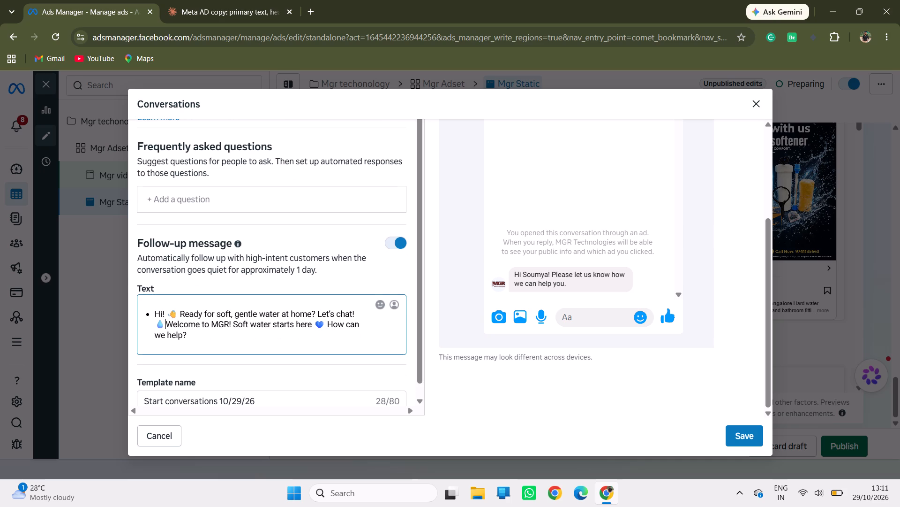
{"action": "left_click", "coordinate": [356, 311]}
{"action": "key", "text": "BackSpace"}
{"action": "key", "text": "BackSpace"}
{"action": "key", "text": "BackSpace"}
{"action": "key", "text": "BackSpace"}
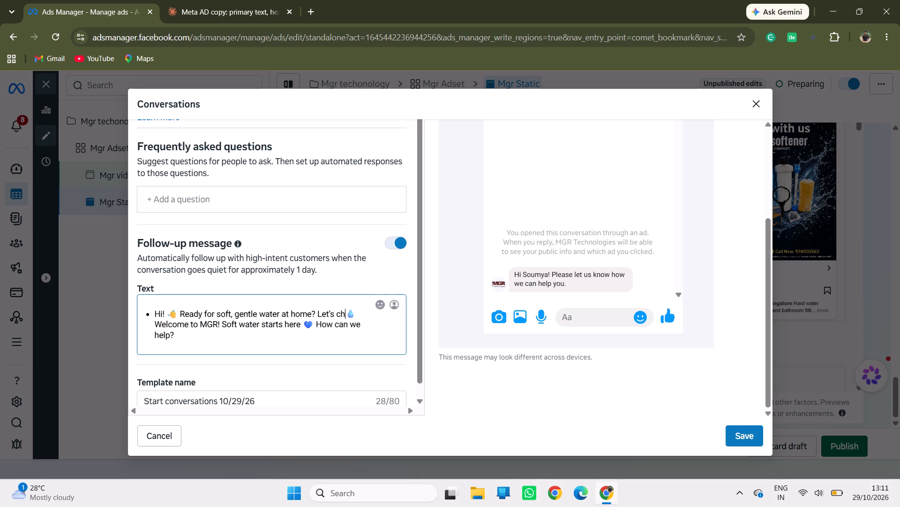
{"action": "key", "text": "BackSpace"}
{"action": "key", "text": "BackSpace"}
{"action": "key", "text": "BackSpace"}
{"action": "key", "text": "BackSpace"}
{"action": "key", "text": "BackSpace"}
{"action": "key", "text": "BackSpace"}
{"action": "key", "text": "BackSpace"}
{"action": "key", "text": "BackSpace"}
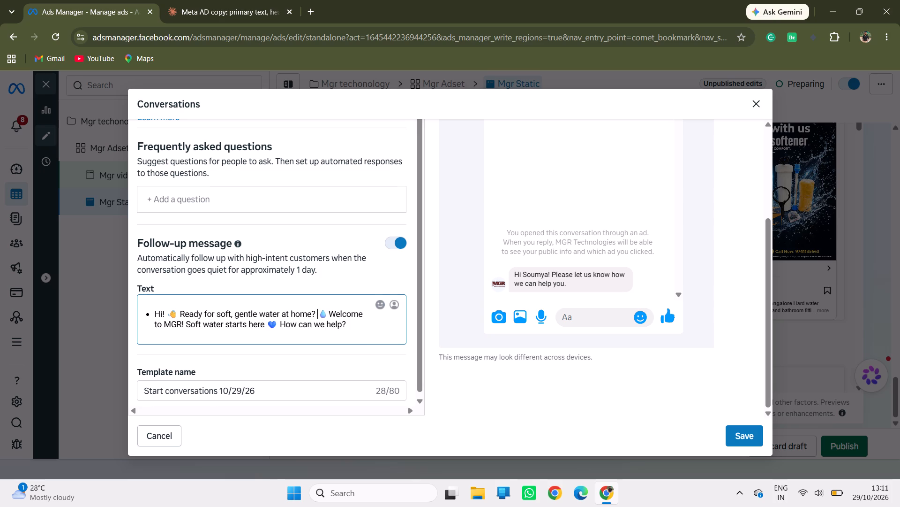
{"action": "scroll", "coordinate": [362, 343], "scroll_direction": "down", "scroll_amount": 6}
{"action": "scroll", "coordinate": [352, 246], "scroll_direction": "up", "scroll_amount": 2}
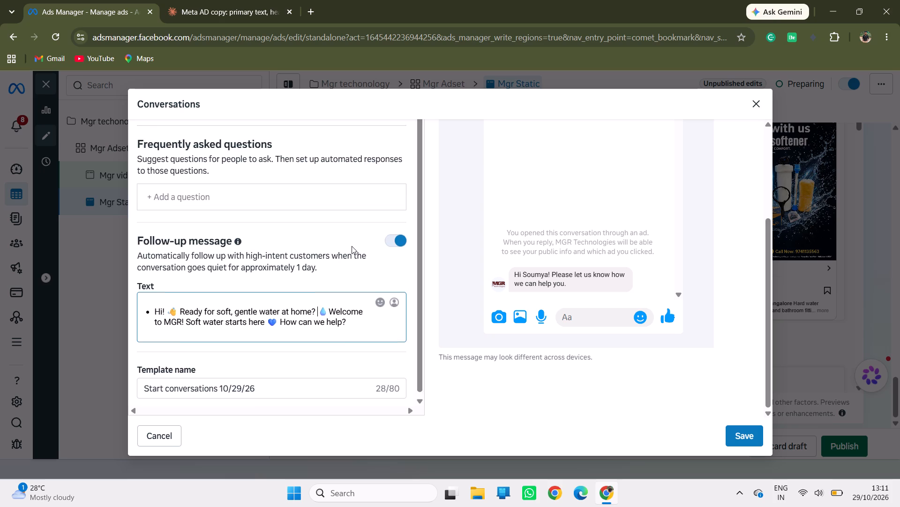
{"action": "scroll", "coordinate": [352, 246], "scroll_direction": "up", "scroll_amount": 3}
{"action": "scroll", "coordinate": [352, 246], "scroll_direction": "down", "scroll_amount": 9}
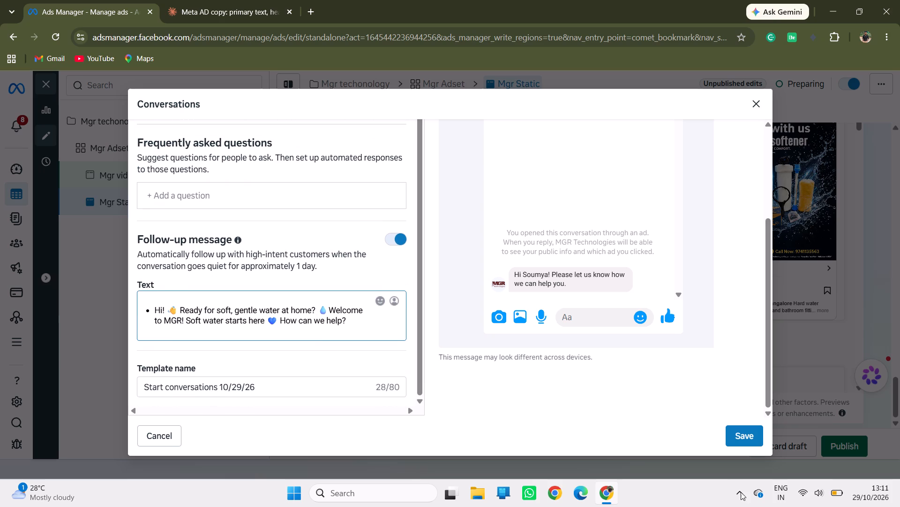
Save the edited Start conversations 10/29/26 conversation template for the Mgr Static ad.
{"action": "left_click", "coordinate": [751, 432]}
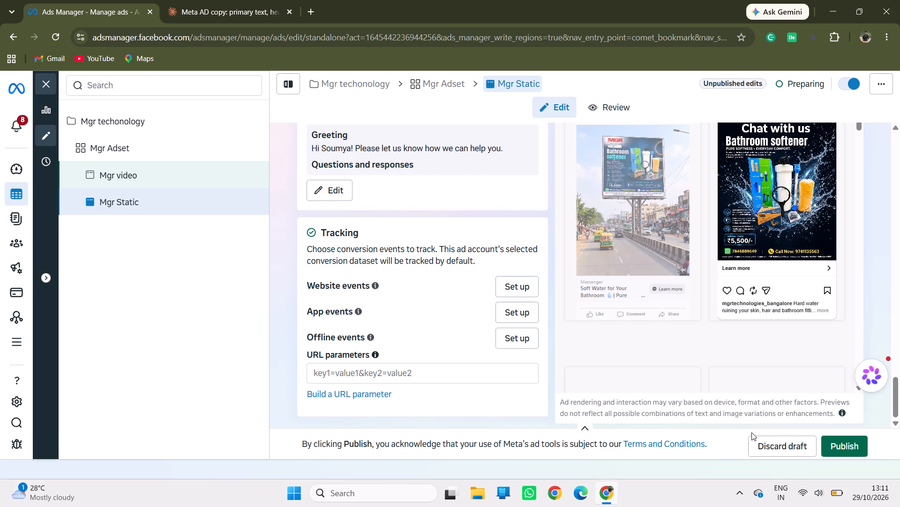
Review the Mgr Static ad's Conversations section and the template applied to it.
{"action": "scroll", "coordinate": [719, 329], "scroll_direction": "up", "scroll_amount": 3}
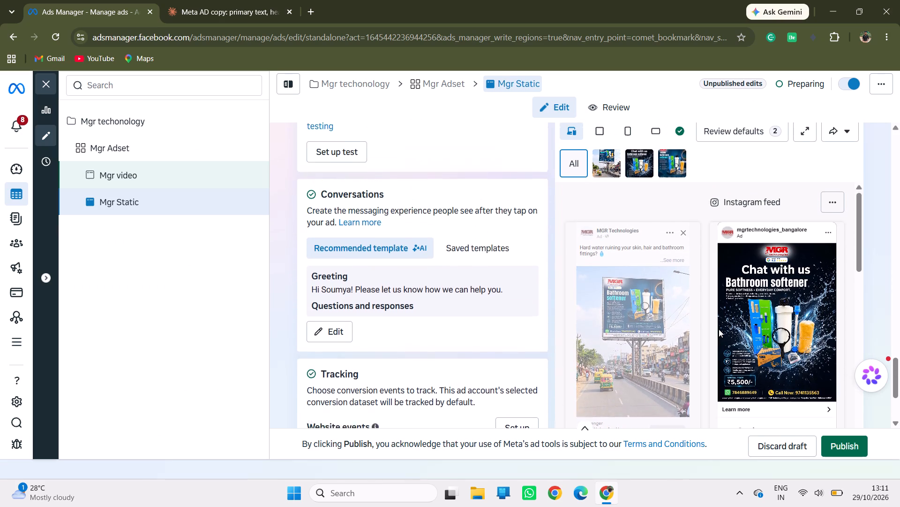
{"action": "scroll", "coordinate": [719, 329], "scroll_direction": "up", "scroll_amount": 3}
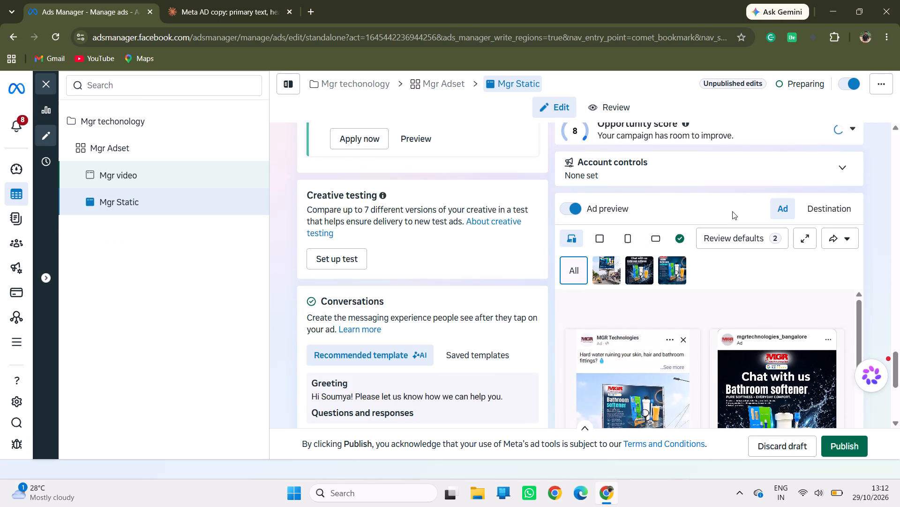
{"action": "scroll", "coordinate": [477, 323], "scroll_direction": "down", "scroll_amount": 2}
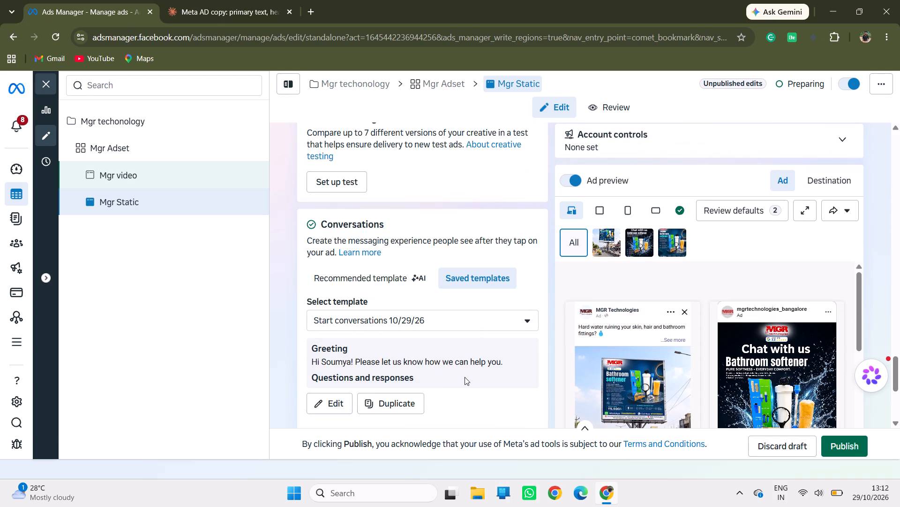
{"action": "scroll", "coordinate": [465, 377], "scroll_direction": "down", "scroll_amount": 4}
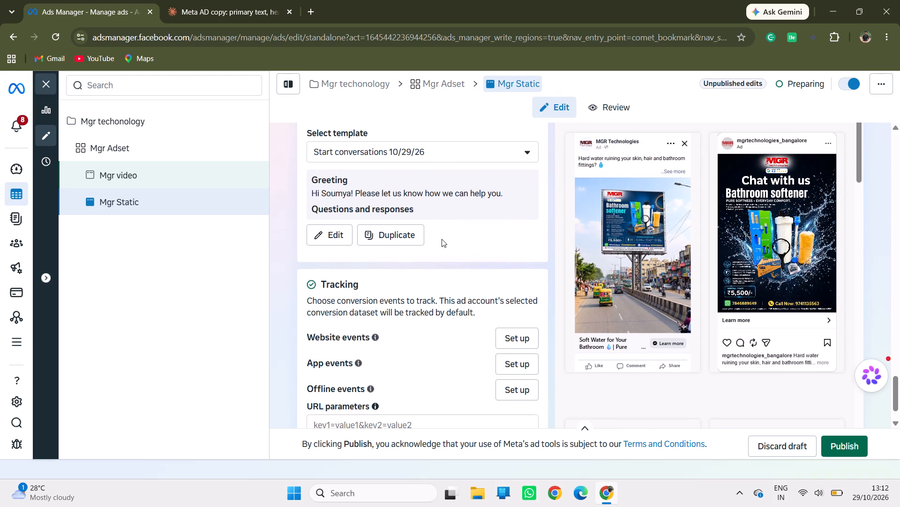
{"action": "scroll", "coordinate": [442, 239], "scroll_direction": "up", "scroll_amount": 2}
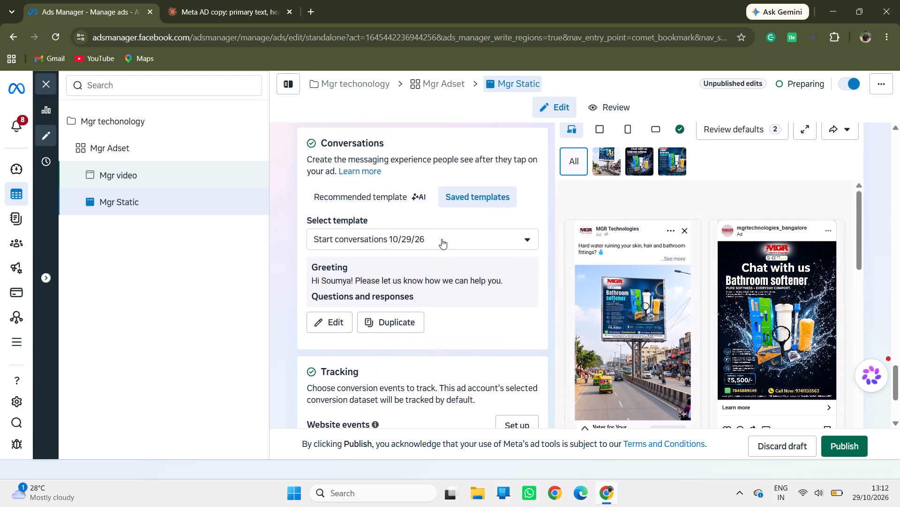
{"action": "scroll", "coordinate": [442, 239], "scroll_direction": "up", "scroll_amount": 1}
{"action": "scroll", "coordinate": [442, 239], "scroll_direction": "down", "scroll_amount": 2}
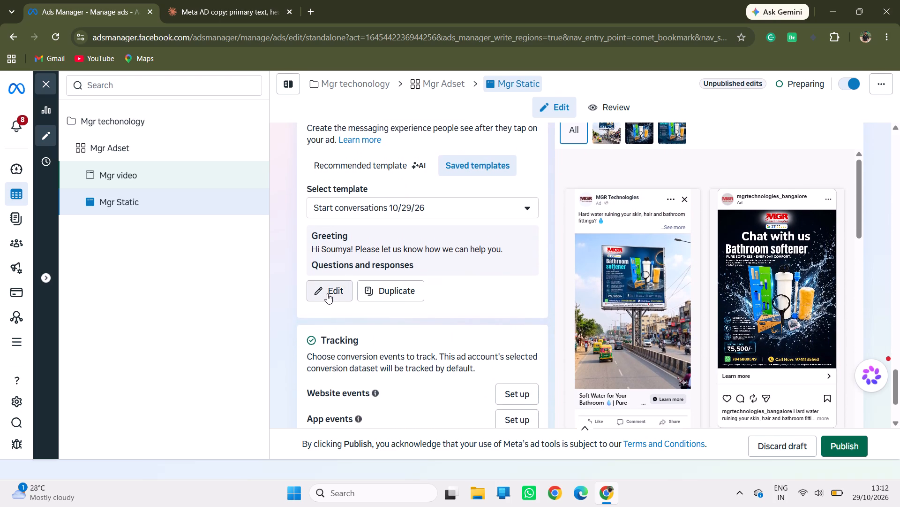
Reopen the saved Start conversations 10/29/26 template for editing and review its greeting, questions and follow-up message.
{"action": "left_click", "coordinate": [329, 294]}
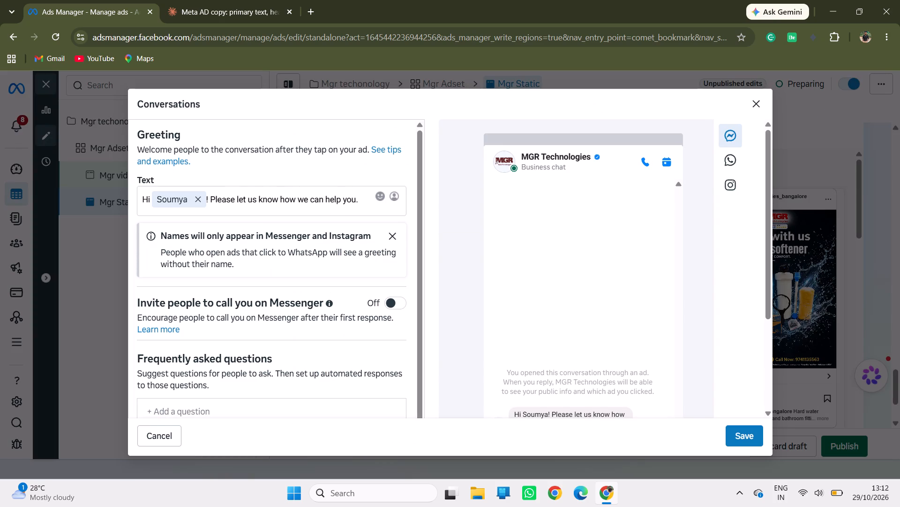
{"action": "scroll", "coordinate": [577, 356], "scroll_direction": "down", "scroll_amount": 14}
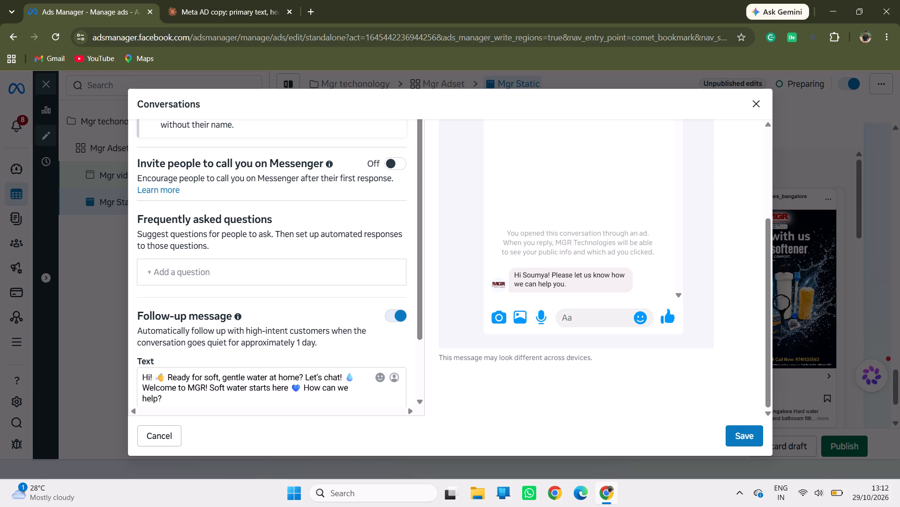
{"action": "scroll", "coordinate": [255, 340], "scroll_direction": "down", "scroll_amount": 8}
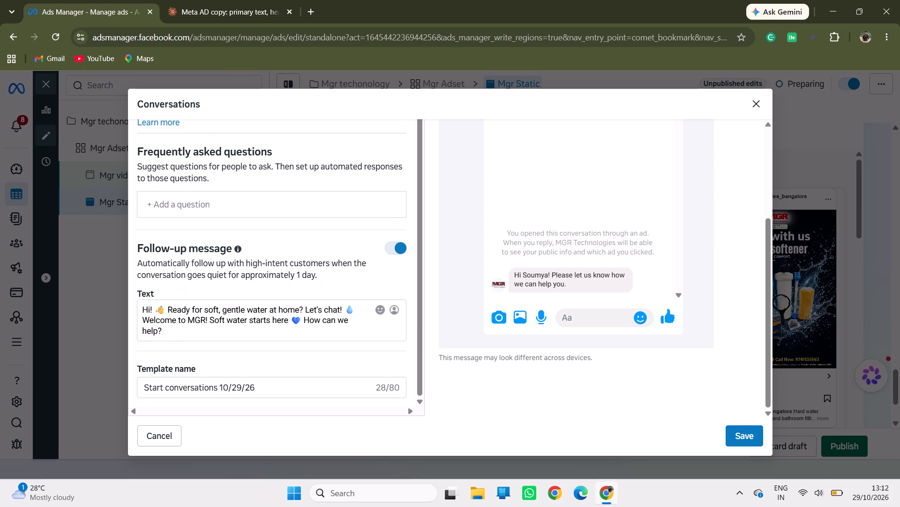
{"action": "scroll", "coordinate": [255, 340], "scroll_direction": "down", "scroll_amount": 9}
{"action": "scroll", "coordinate": [266, 256], "scroll_direction": "up", "scroll_amount": 2}
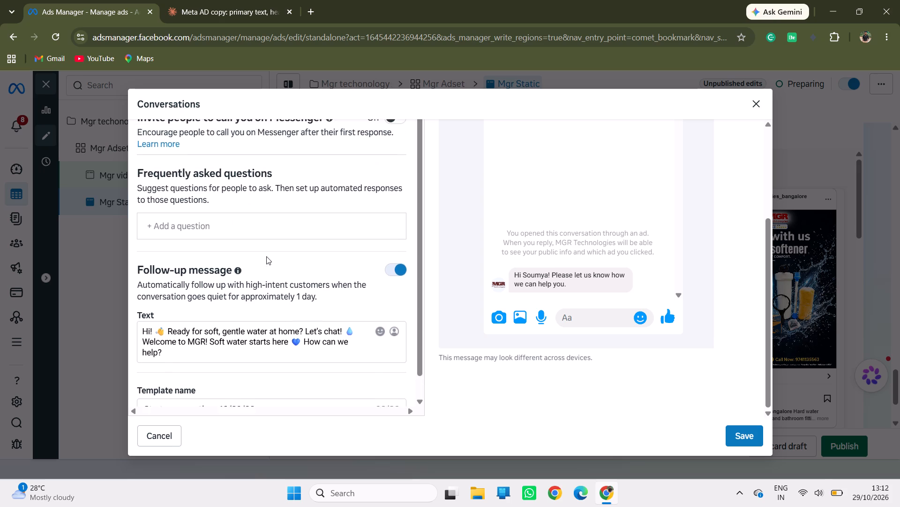
{"action": "scroll", "coordinate": [266, 256], "scroll_direction": "up", "scroll_amount": 4}
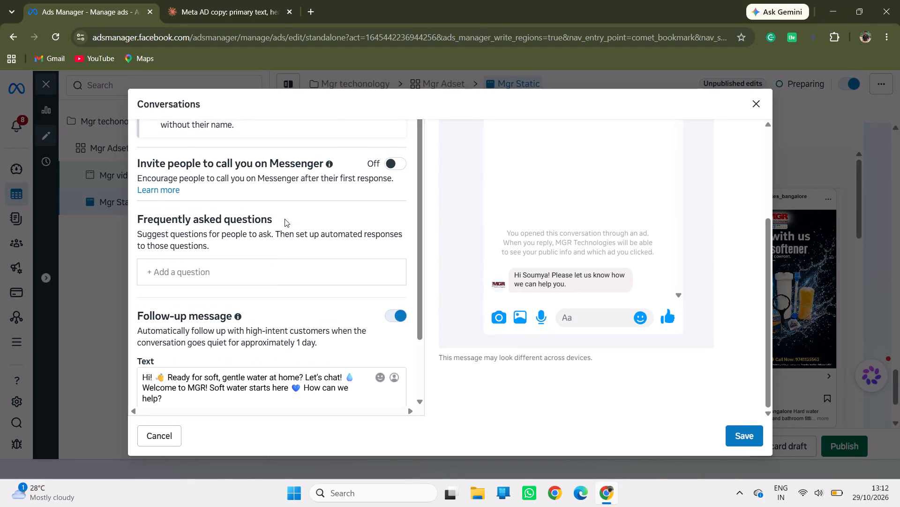
{"action": "scroll", "coordinate": [286, 223], "scroll_direction": "up", "scroll_amount": 5}
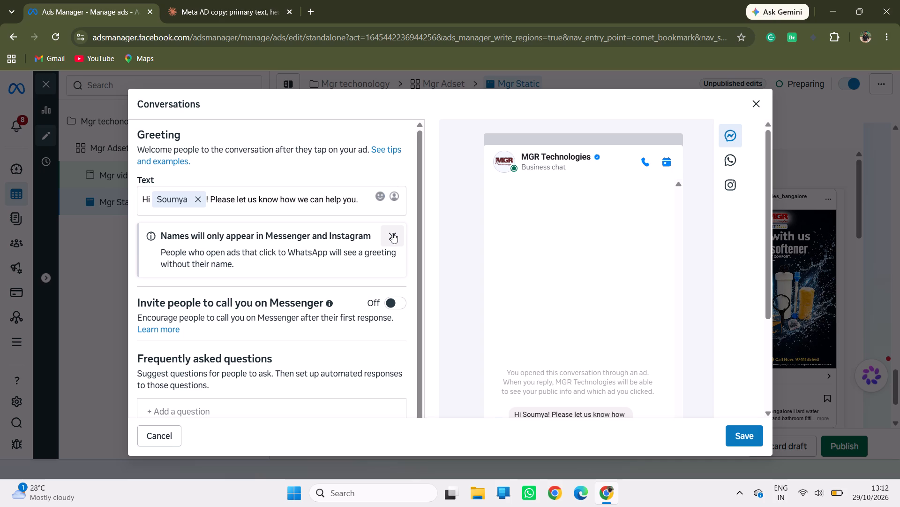
Dismiss the notice about names only appearing in Messenger and Instagram.
{"action": "left_click", "coordinate": [392, 233]}
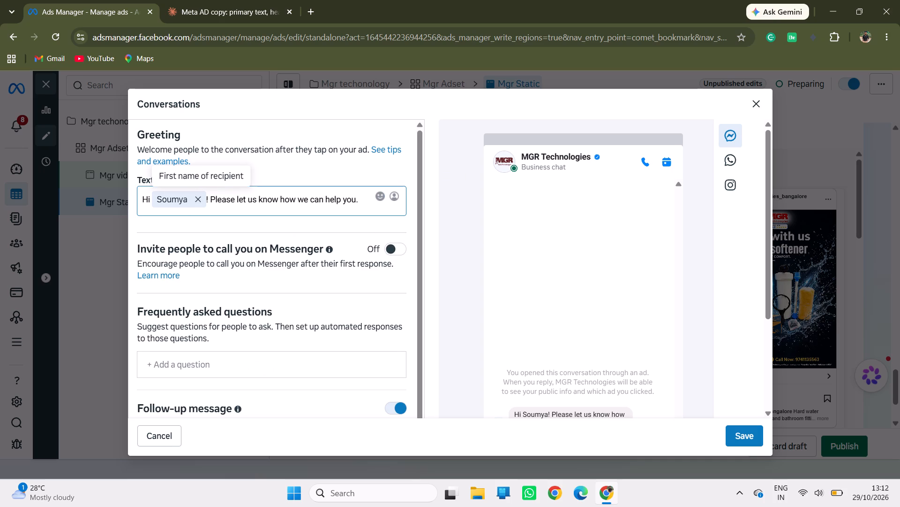
Copy the entire text of the template's follow-up message.
{"action": "scroll", "coordinate": [214, 260], "scroll_direction": "down", "scroll_amount": 2}
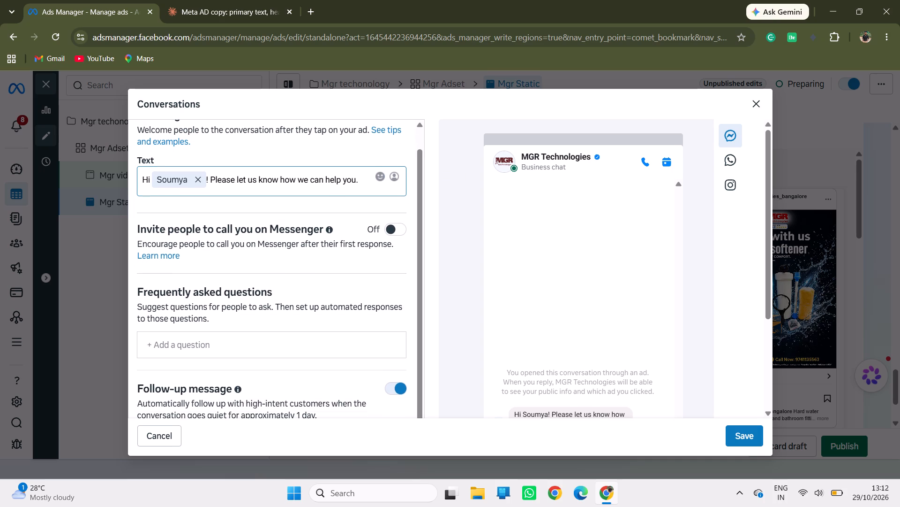
{"action": "scroll", "coordinate": [214, 260], "scroll_direction": "down", "scroll_amount": 17}
{"action": "scroll", "coordinate": [214, 260], "scroll_direction": "down", "scroll_amount": 5}
{"action": "scroll", "coordinate": [195, 404], "scroll_direction": "down", "scroll_amount": 9}
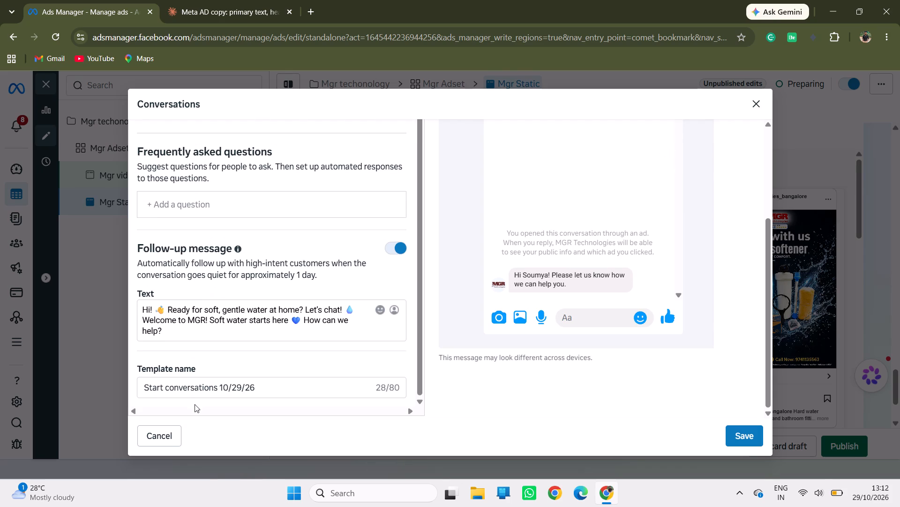
{"action": "scroll", "coordinate": [195, 404], "scroll_direction": "down", "scroll_amount": 6}
{"action": "scroll", "coordinate": [215, 301], "scroll_direction": "down", "scroll_amount": 4}
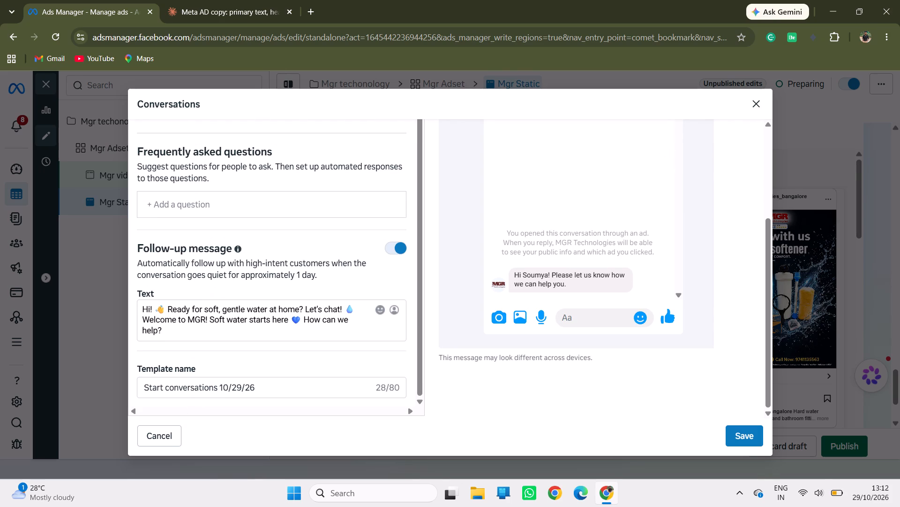
{"action": "left_click_drag", "start_coordinate": [141, 311], "coordinate": [142, 312]}
{"action": "left_click_drag", "start_coordinate": [142, 312], "coordinate": [162, 330]}
{"action": "left_click", "coordinate": [160, 331]}
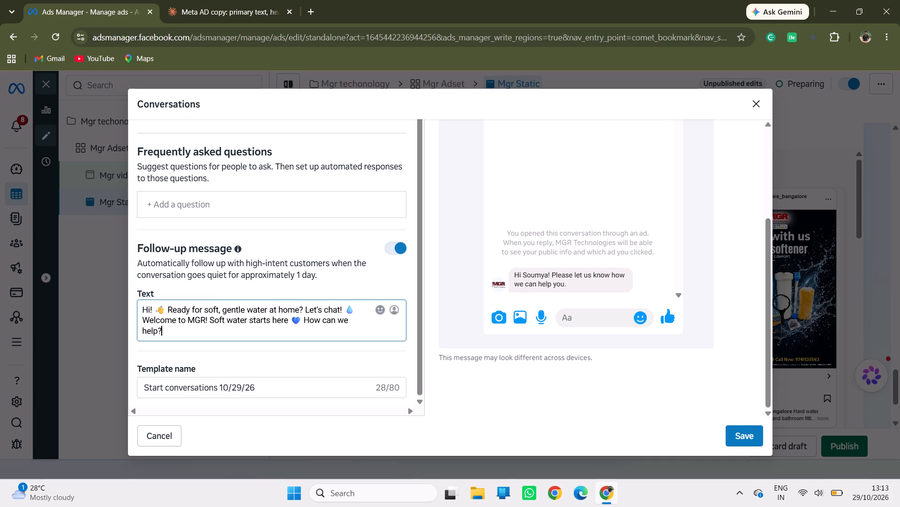
{"action": "left_click_drag", "start_coordinate": [142, 309], "coordinate": [148, 313]}
{"action": "left_click_drag", "start_coordinate": [148, 313], "coordinate": [162, 334]}
{"action": "key", "text": "ctrl+c"}
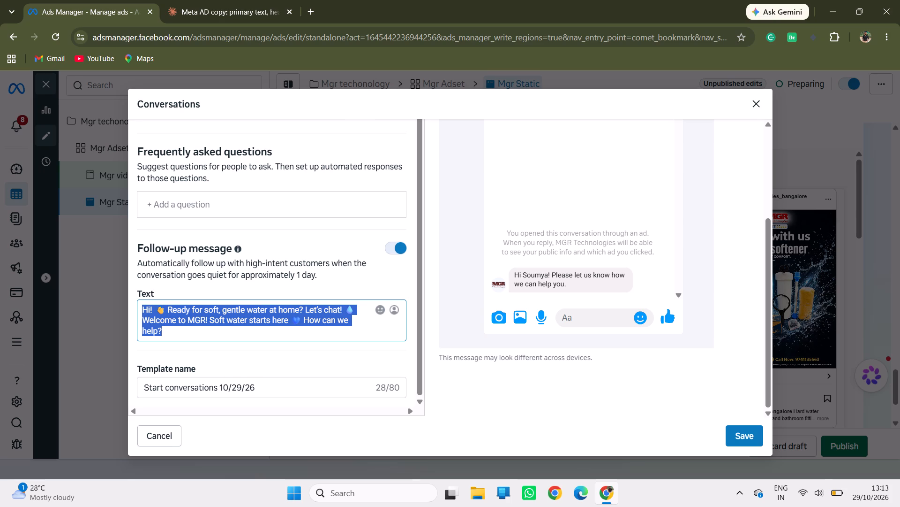
Replace the whole greeting text, including the recipient's first-name placeholder, with the copied follow-up message text.
{"action": "scroll", "coordinate": [324, 266], "scroll_direction": "up", "scroll_amount": 13}
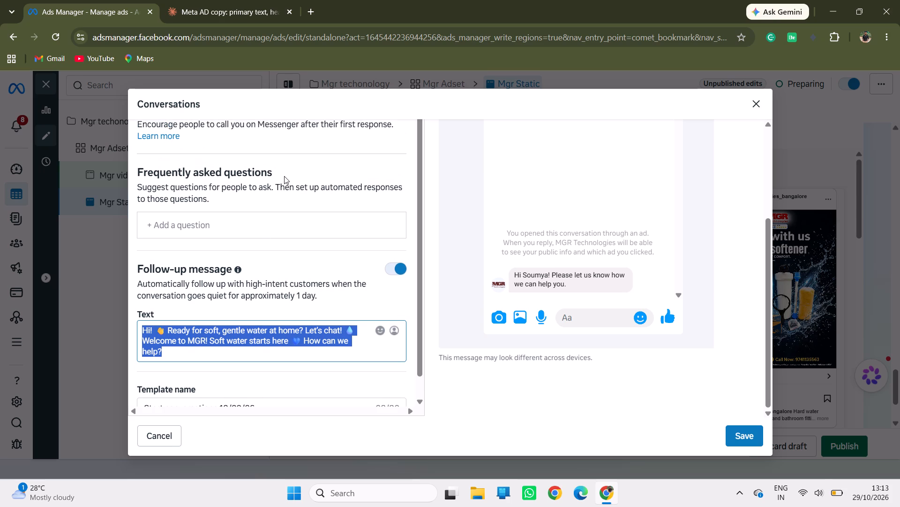
{"action": "scroll", "coordinate": [284, 176], "scroll_direction": "up", "scroll_amount": 6}
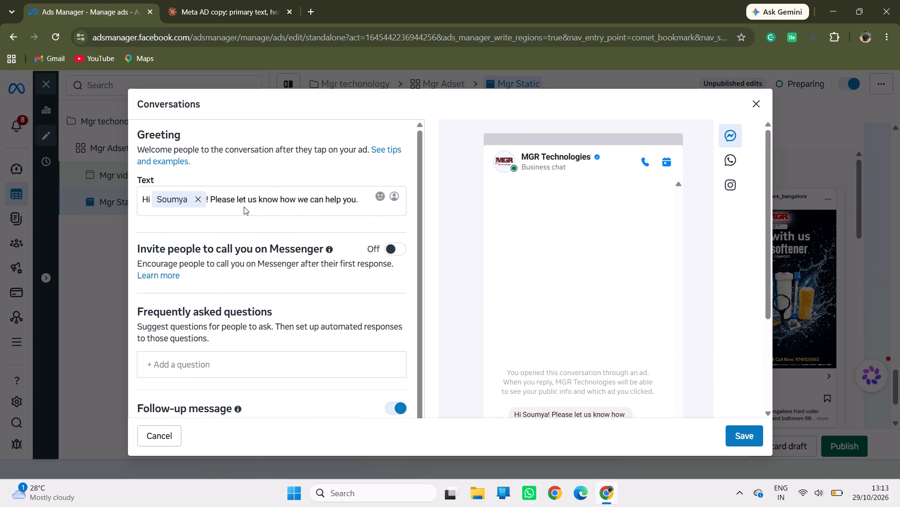
{"action": "left_click", "coordinate": [359, 202]}
{"action": "key", "text": "BackSpace"}
{"action": "key", "text": "BackSpace"}
{"action": "key", "text": "BackSpace"}
{"action": "key", "text": "BackSpace"}
{"action": "key", "text": "BackSpace"}
{"action": "key", "text": "BackSpace"}
{"action": "key", "text": "BackSpace"}
{"action": "key", "text": "BackSpace"}
{"action": "key", "text": "BackSpace"}
{"action": "key", "text": "BackSpace"}
{"action": "key", "text": "BackSpace"}
{"action": "key", "text": "BackSpace"}
{"action": "key", "text": "BackSpace"}
{"action": "key", "text": "BackSpace"}
{"action": "key", "text": "BackSpace"}
{"action": "key", "text": "BackSpace"}
{"action": "key", "text": "BackSpace"}
{"action": "key", "text": "BackSpace"}
{"action": "key", "text": "BackSpace"}
{"action": "key", "text": "BackSpace"}
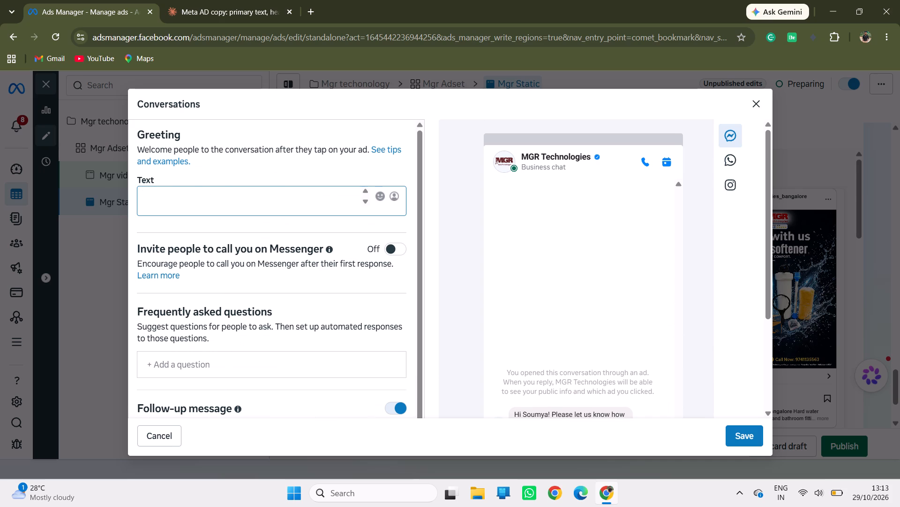
{"action": "key", "text": "ctrl+v"}
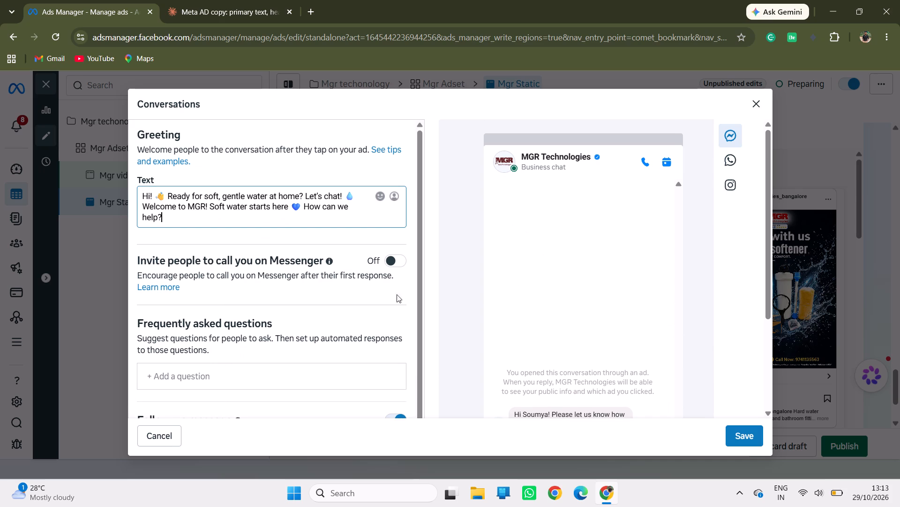
Turn off the template's automatic follow-up message and check the remaining conversation settings.
{"action": "scroll", "coordinate": [346, 277], "scroll_direction": "down", "scroll_amount": 8}
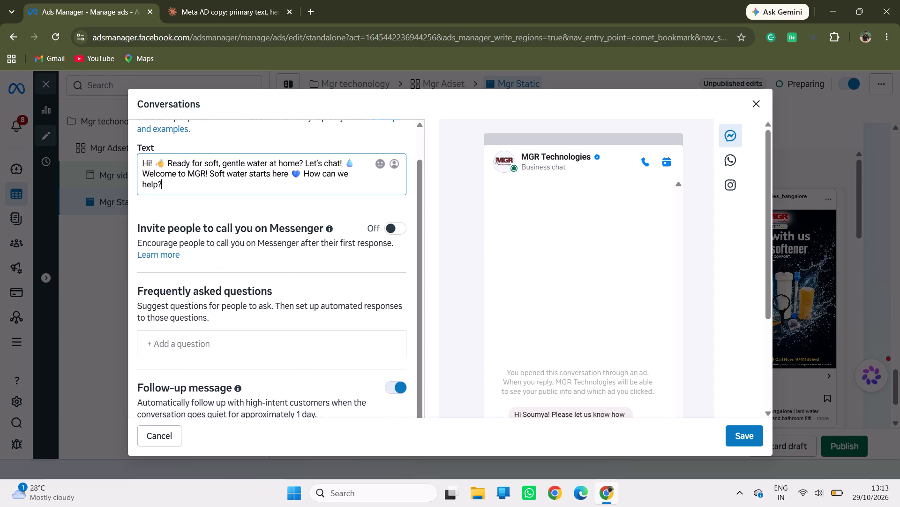
{"action": "scroll", "coordinate": [304, 381], "scroll_direction": "down", "scroll_amount": 6}
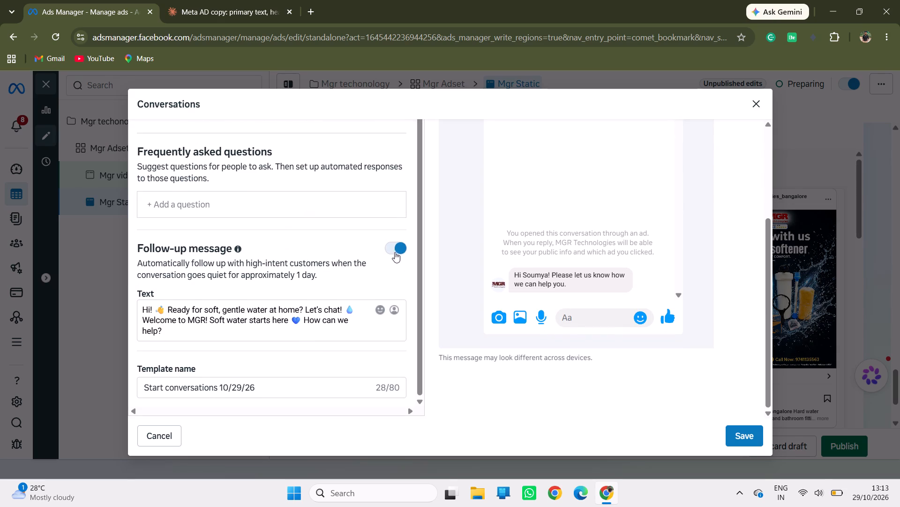
{"action": "left_click", "coordinate": [391, 249]}
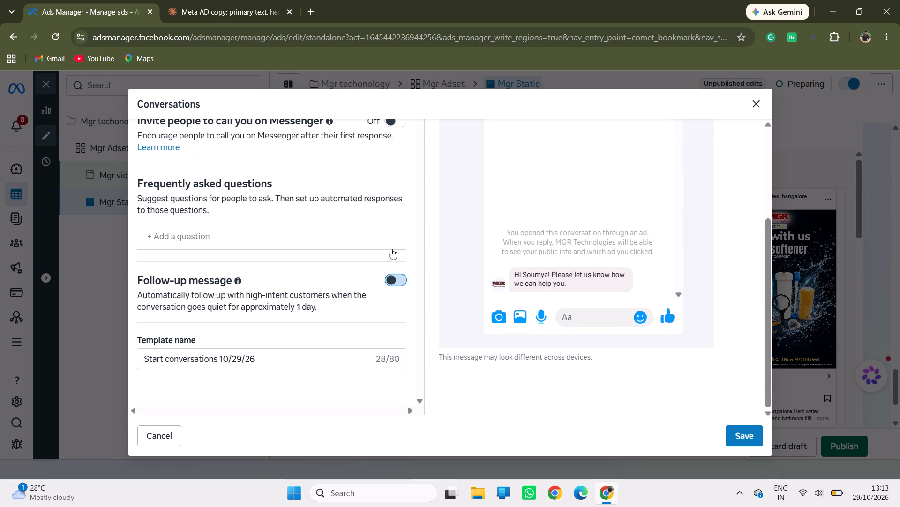
{"action": "scroll", "coordinate": [317, 255], "scroll_direction": "up", "scroll_amount": 1}
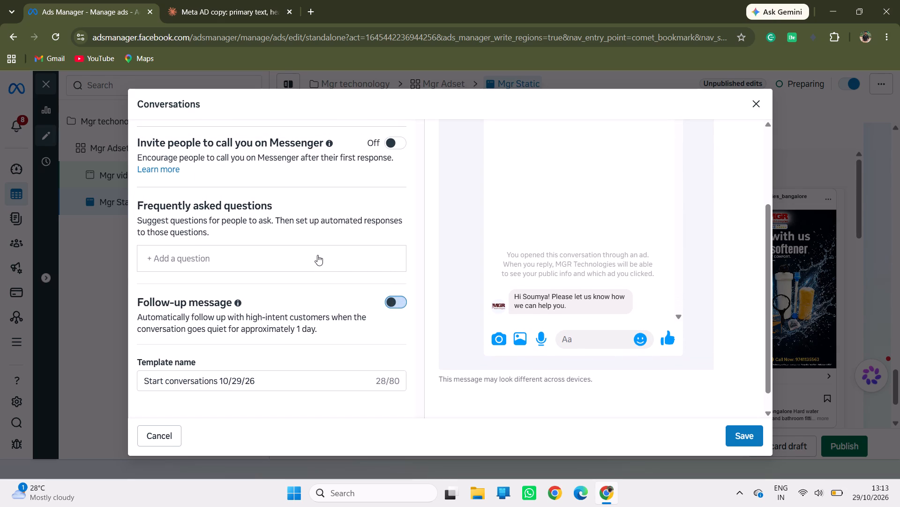
{"action": "scroll", "coordinate": [317, 255], "scroll_direction": "up", "scroll_amount": 1}
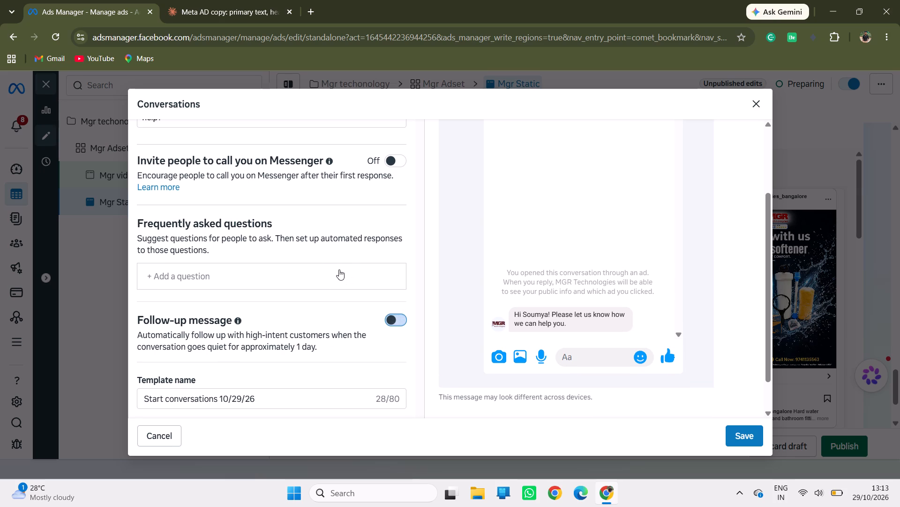
{"action": "scroll", "coordinate": [339, 269], "scroll_direction": "up", "scroll_amount": 10}
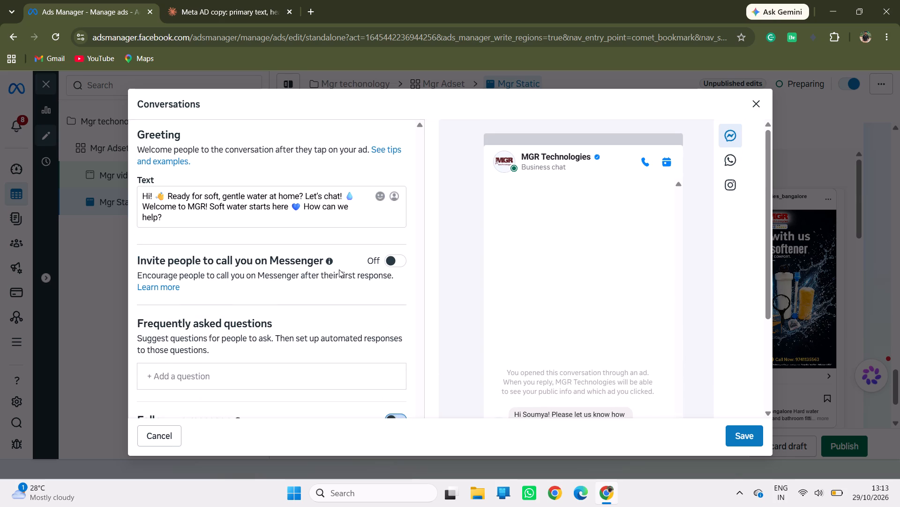
{"action": "scroll", "coordinate": [339, 269], "scroll_direction": "up", "scroll_amount": 4}
{"action": "scroll", "coordinate": [339, 269], "scroll_direction": "down", "scroll_amount": 17}
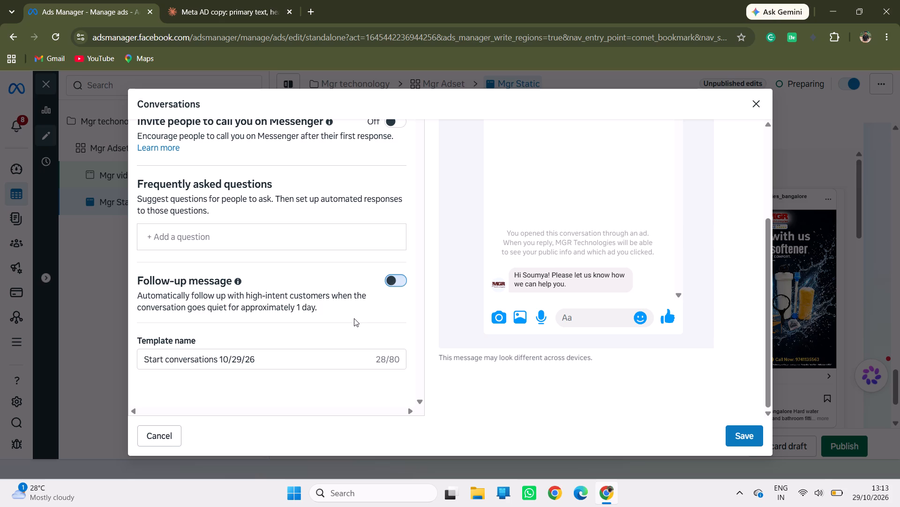
Remove "Let's chat!" and the water-drop emoji after it from the greeting text and save the conversation template.
{"action": "scroll", "coordinate": [349, 201], "scroll_direction": "up", "scroll_amount": 2}
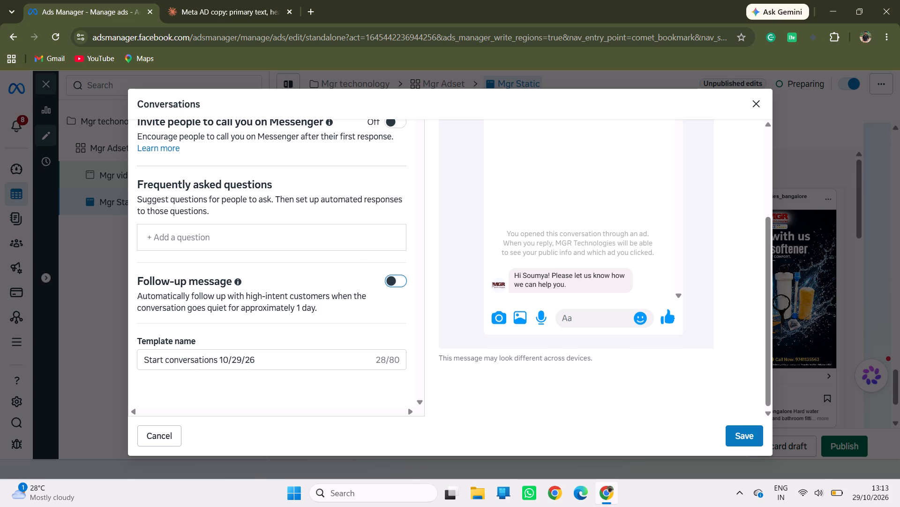
{"action": "scroll", "coordinate": [349, 201], "scroll_direction": "up", "scroll_amount": 9}
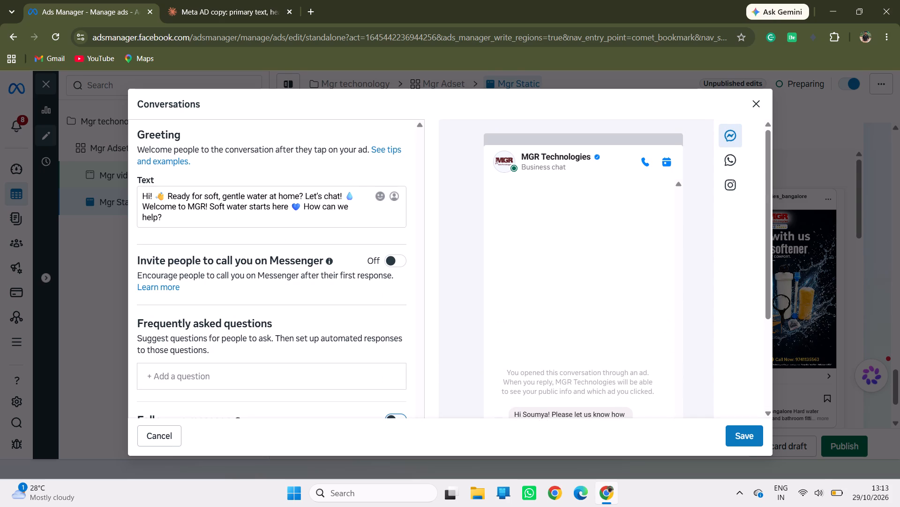
{"action": "left_click", "coordinate": [342, 195]}
{"action": "key", "text": "BackSpace"}
{"action": "key", "text": "BackSpace"}
{"action": "key", "text": "BackSpace"}
{"action": "key", "text": "BackSpace"}
{"action": "key", "text": "BackSpace"}
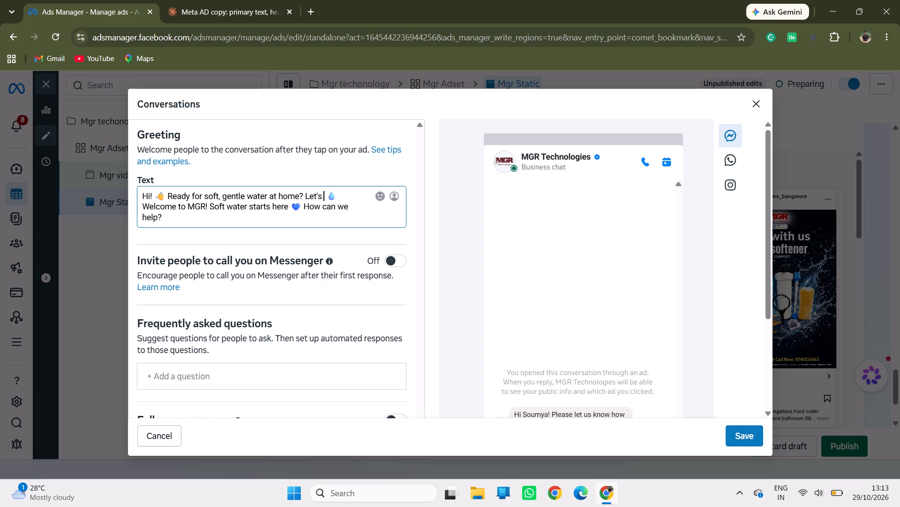
{"action": "key", "text": "BackSpace"}
{"action": "key", "text": "BackSpace"}
{"action": "key", "text": "BackSpace"}
{"action": "key", "text": "BackSpace"}
{"action": "key", "text": "BackSpace"}
{"action": "key", "text": "BackSpace"}
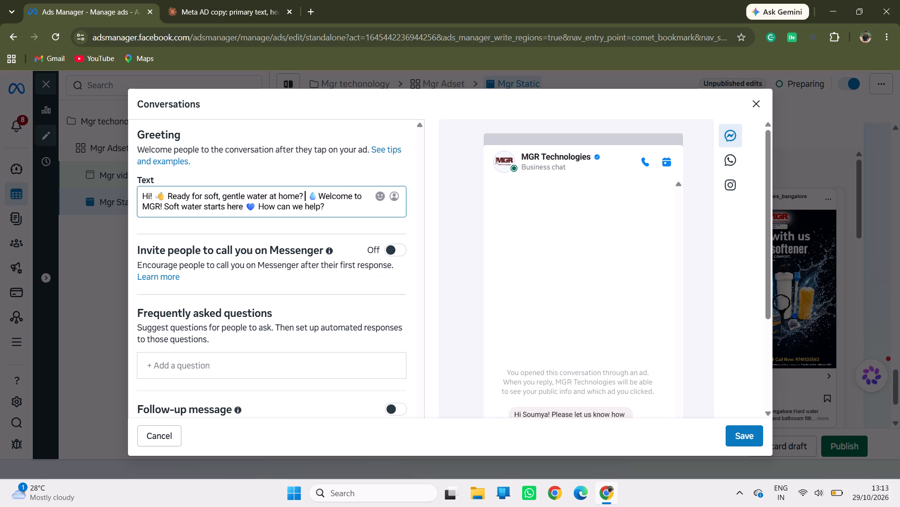
{"action": "key", "text": "Right"}
{"action": "key", "text": "Right"}
{"action": "key", "text": "BackSpace"}
{"action": "key", "text": "BackSpace"}
{"action": "scroll", "coordinate": [306, 298], "scroll_direction": "down", "scroll_amount": 13}
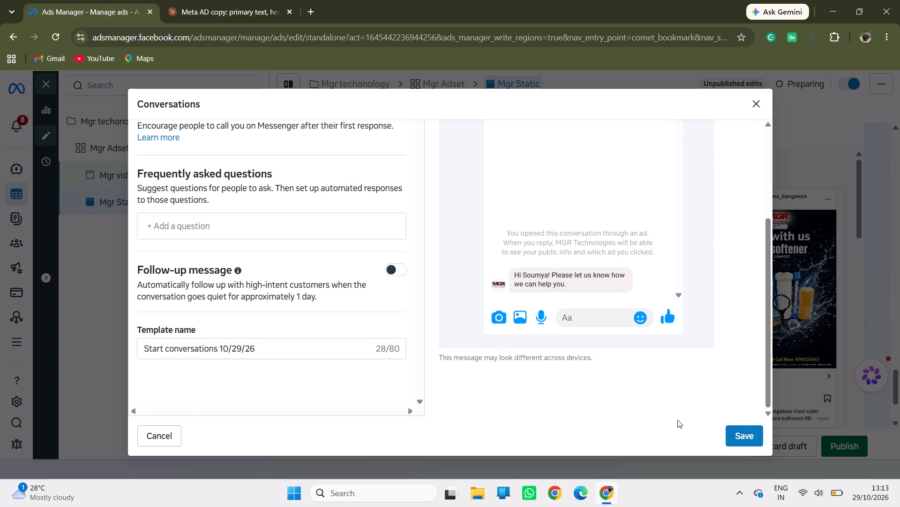
{"action": "left_click", "coordinate": [737, 433]}
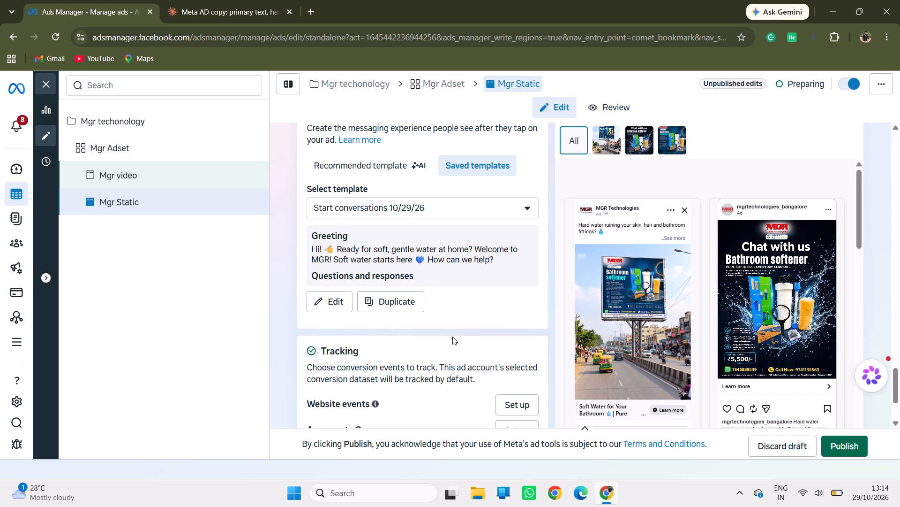
Examine the saved conversation template, creative testing and tracking sections of the Mgr Static ad.
{"action": "scroll", "coordinate": [452, 337], "scroll_direction": "down", "scroll_amount": 1}
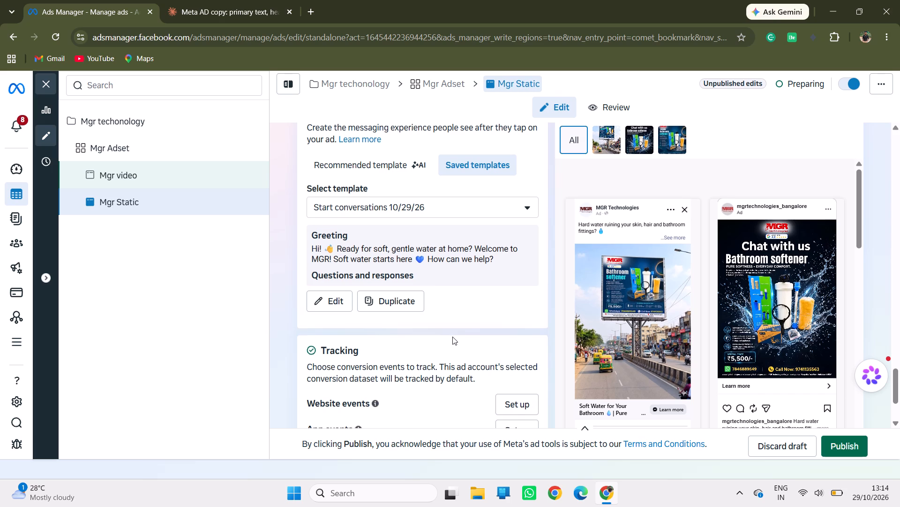
{"action": "scroll", "coordinate": [452, 337], "scroll_direction": "down", "scroll_amount": 5}
{"action": "scroll", "coordinate": [452, 337], "scroll_direction": "up", "scroll_amount": 3}
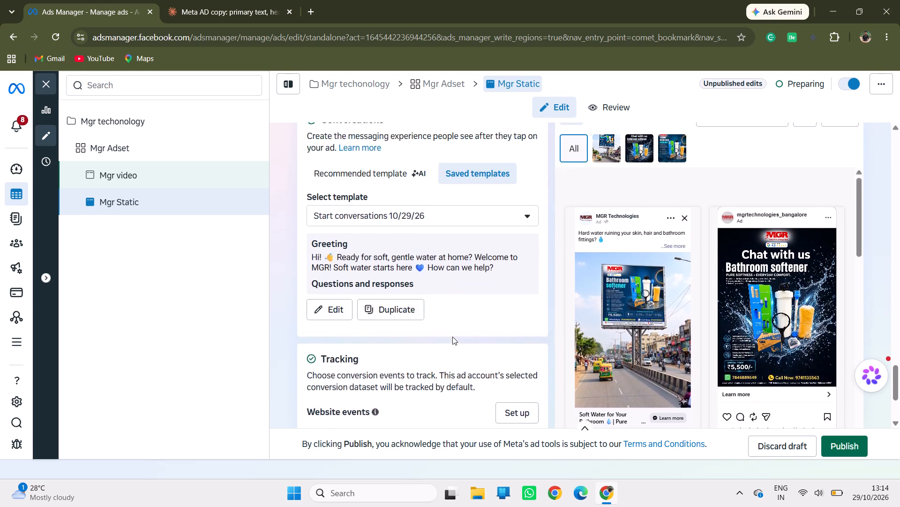
{"action": "scroll", "coordinate": [452, 337], "scroll_direction": "up", "scroll_amount": 6}
{"action": "scroll", "coordinate": [452, 337], "scroll_direction": "down", "scroll_amount": 2}
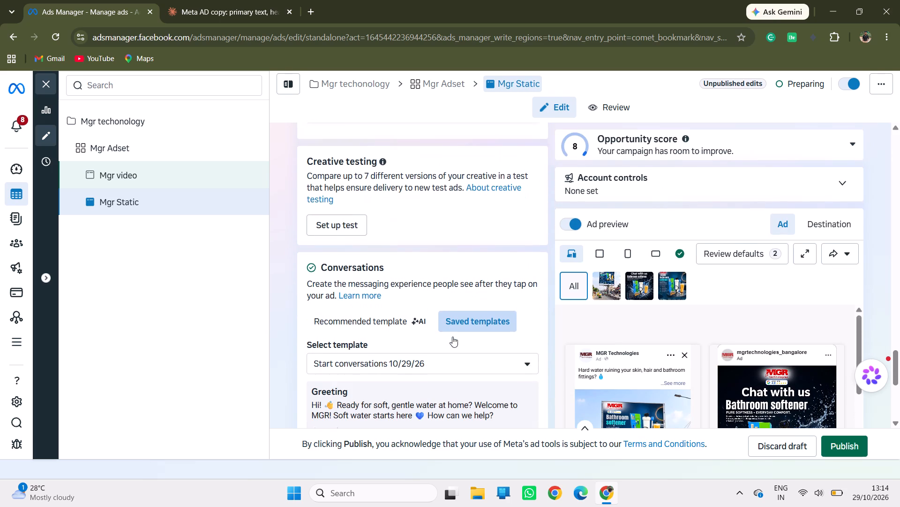
{"action": "scroll", "coordinate": [452, 337], "scroll_direction": "down", "scroll_amount": 2}
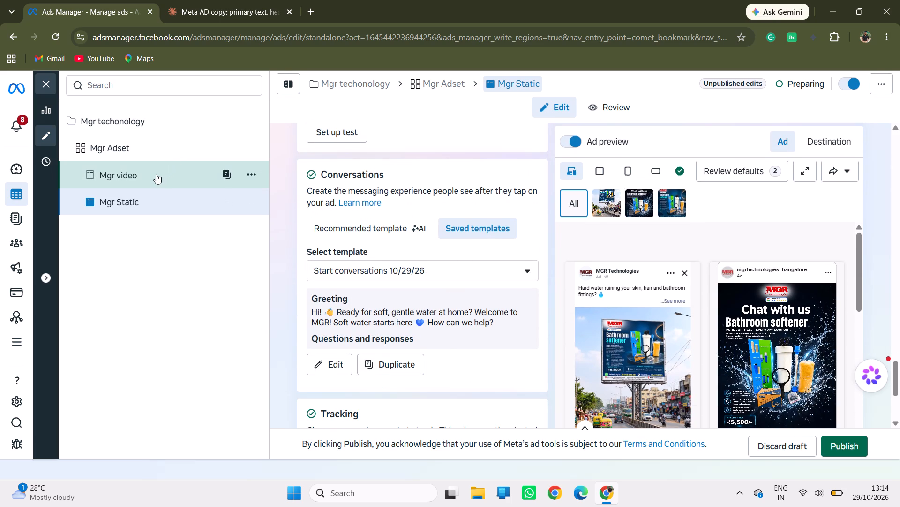
Open the Mgr video ad and examine its placement previews, conversation greeting and tracking settings.
{"action": "left_click", "coordinate": [156, 174]}
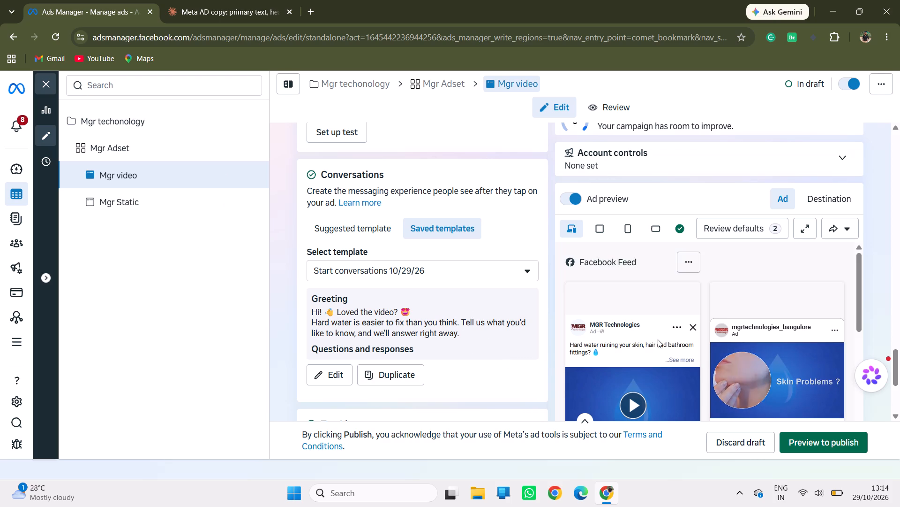
{"action": "scroll", "coordinate": [658, 339], "scroll_direction": "down", "scroll_amount": 6}
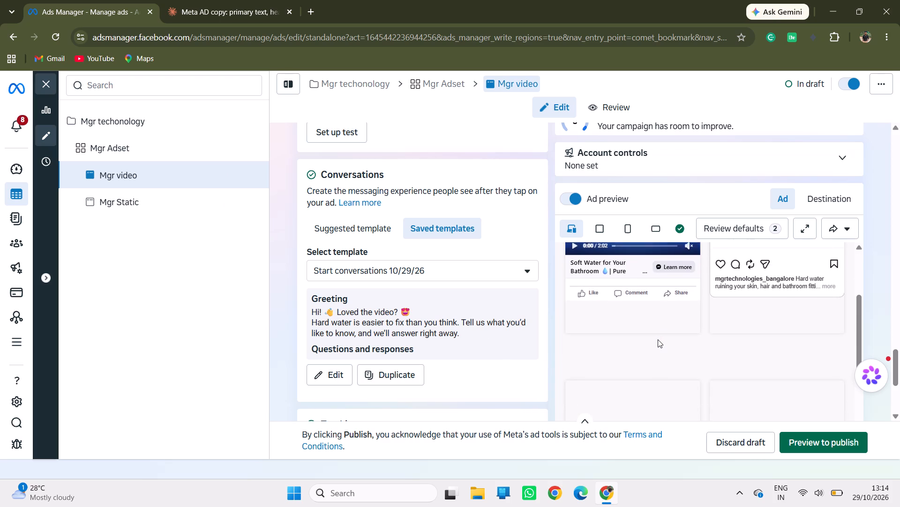
{"action": "scroll", "coordinate": [658, 339], "scroll_direction": "down", "scroll_amount": 5}
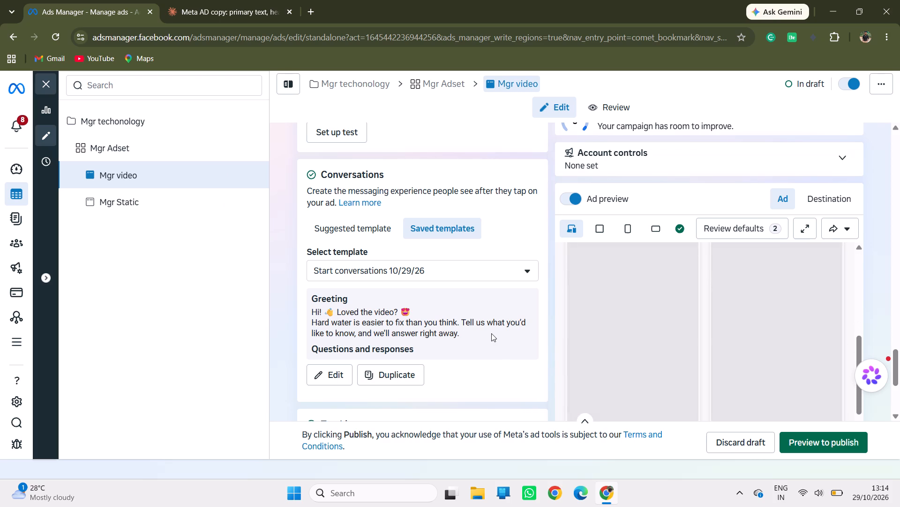
{"action": "scroll", "coordinate": [491, 333], "scroll_direction": "down", "scroll_amount": 10}
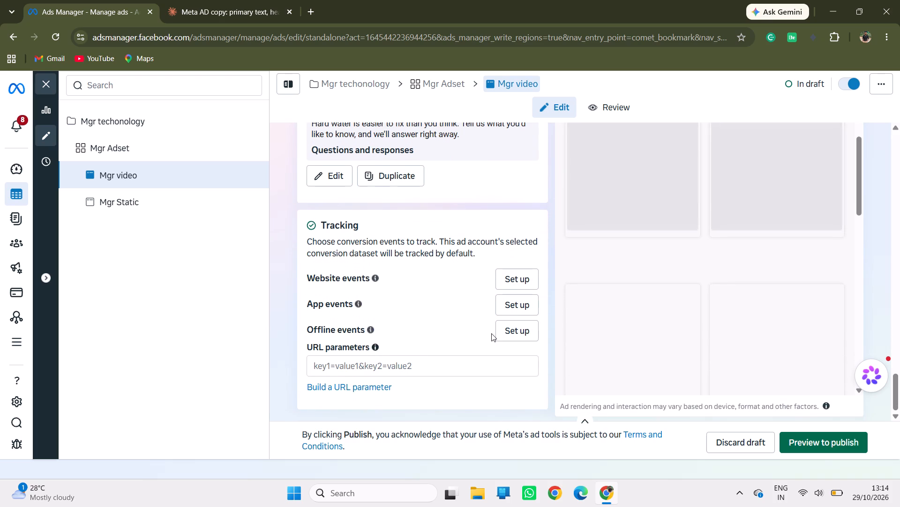
{"action": "scroll", "coordinate": [491, 333], "scroll_direction": "down", "scroll_amount": 1}
{"action": "scroll", "coordinate": [624, 279], "scroll_direction": "up", "scroll_amount": 2}
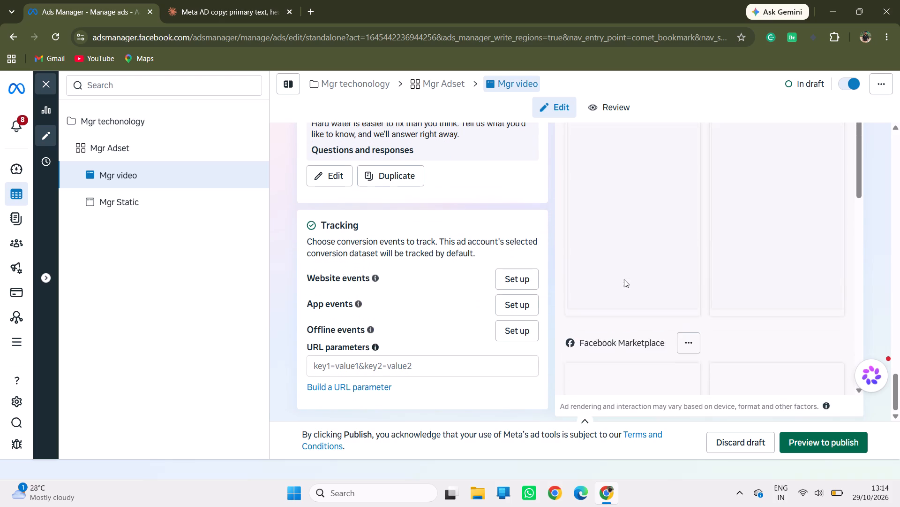
{"action": "scroll", "coordinate": [624, 279], "scroll_direction": "up", "scroll_amount": 7}
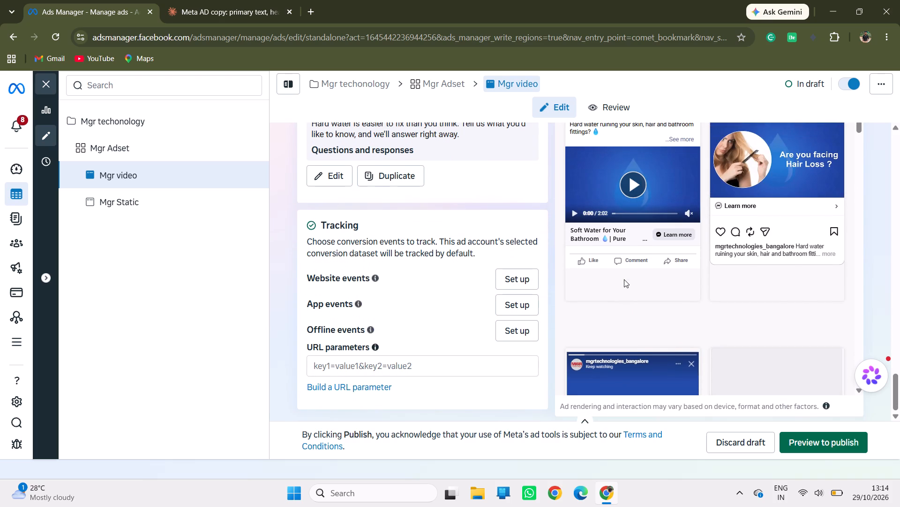
{"action": "scroll", "coordinate": [624, 279], "scroll_direction": "up", "scroll_amount": 2}
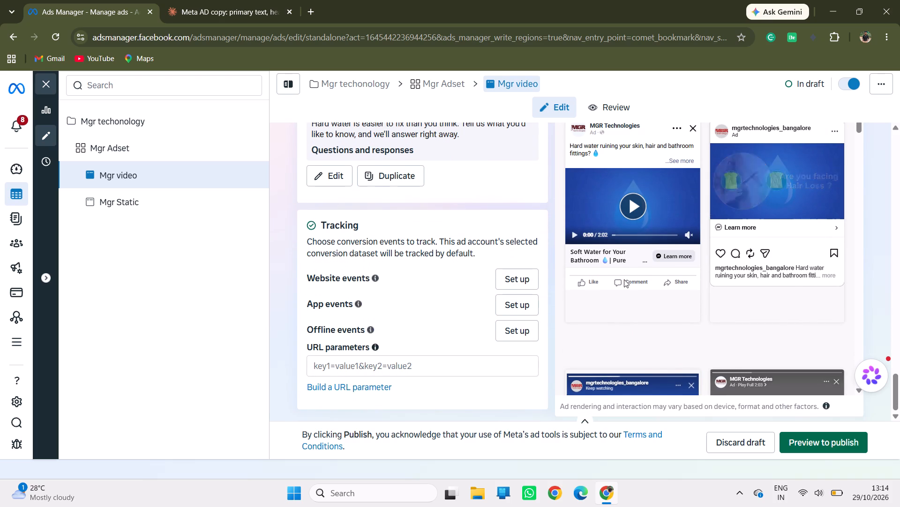
{"action": "scroll", "coordinate": [624, 279], "scroll_direction": "up", "scroll_amount": 2}
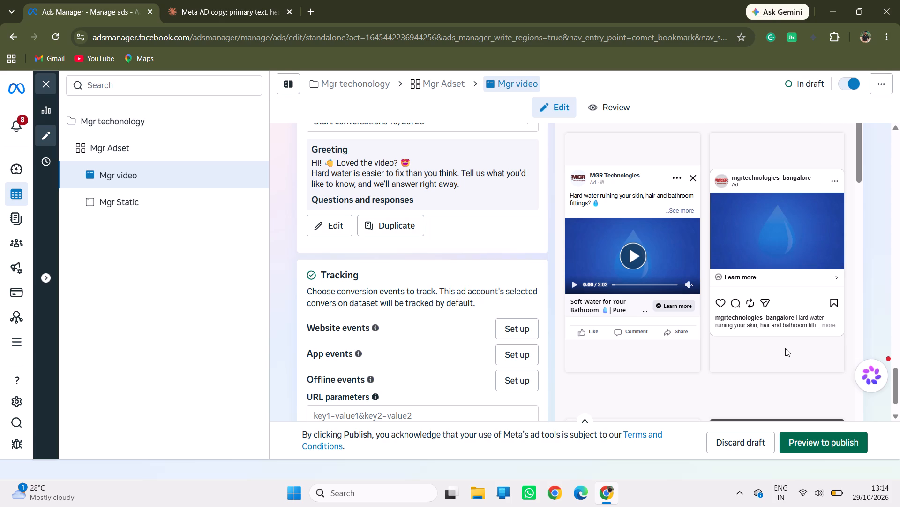
Unmute and play the Mgr video ad's Facebook Feed preview, and pause it after a few seconds.
{"action": "scroll", "coordinate": [451, 284], "scroll_direction": "up", "scroll_amount": 2}
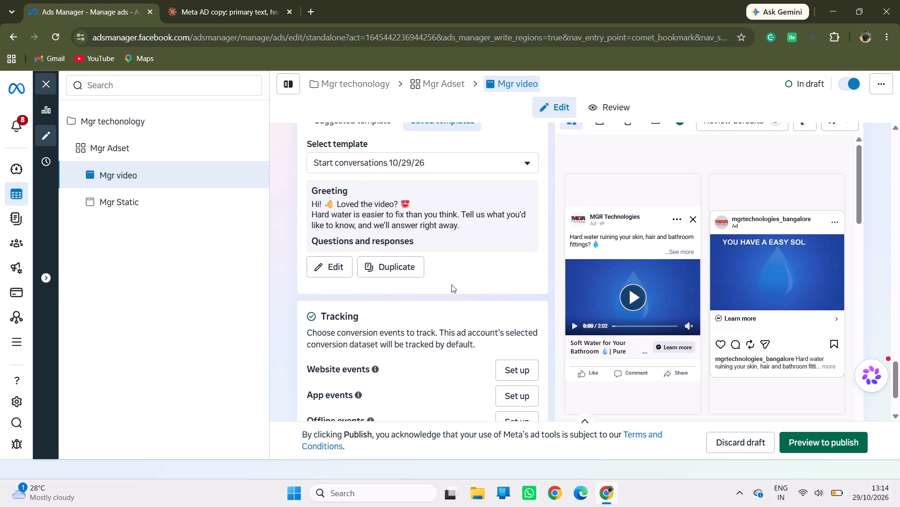
{"action": "scroll", "coordinate": [451, 284], "scroll_direction": "up", "scroll_amount": 1}
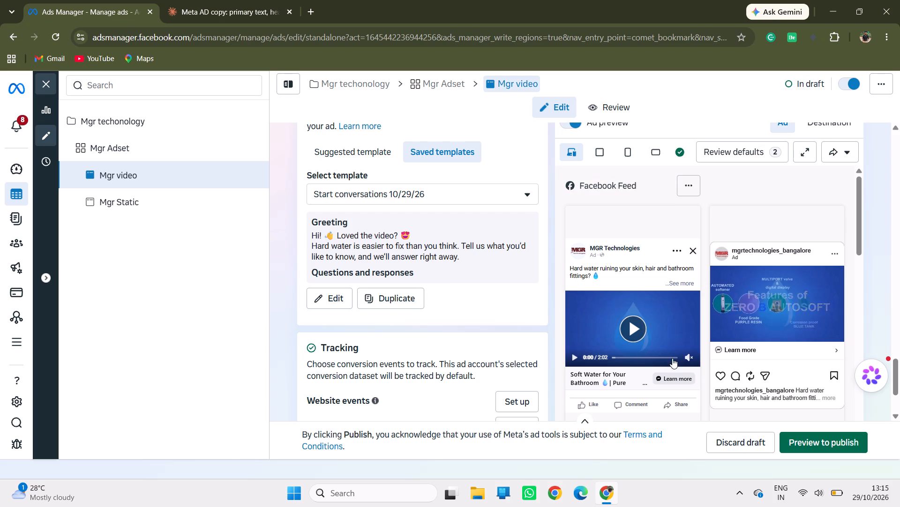
{"action": "left_click", "coordinate": [688, 356]}
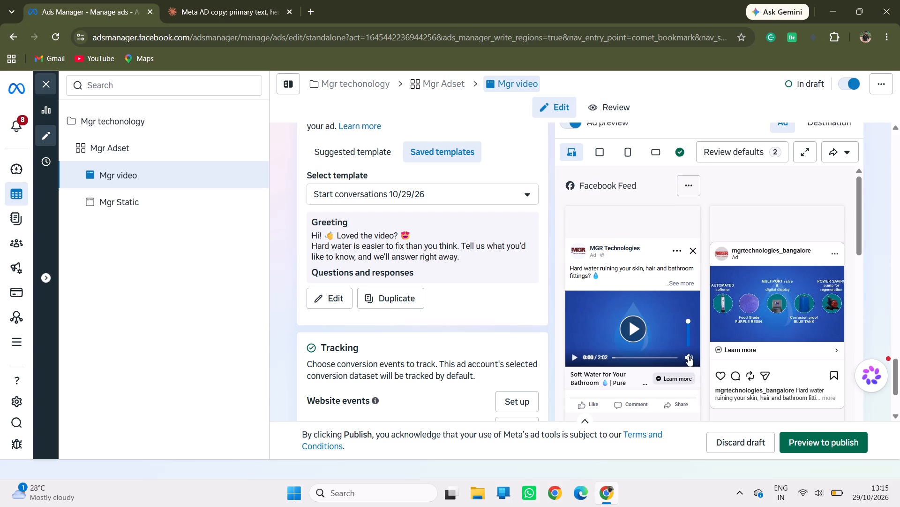
{"action": "left_click", "coordinate": [631, 327]}
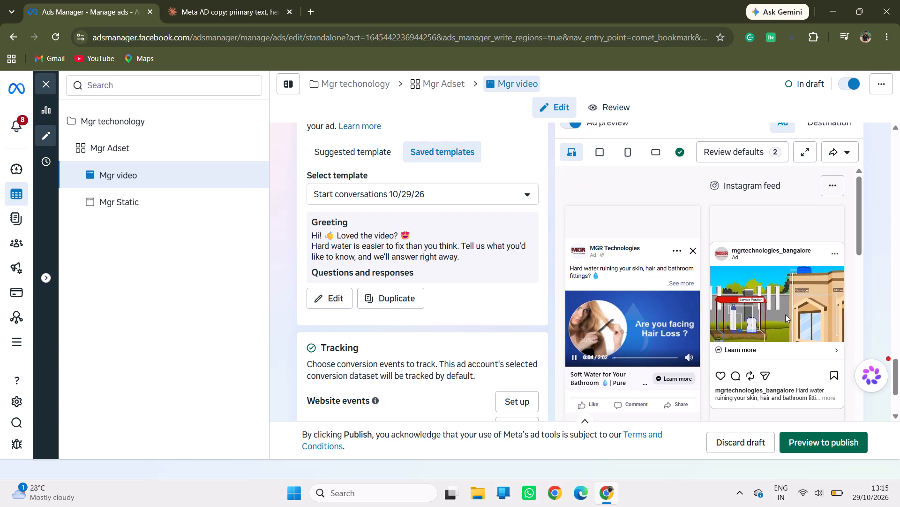
{"action": "left_click", "coordinate": [575, 360]}
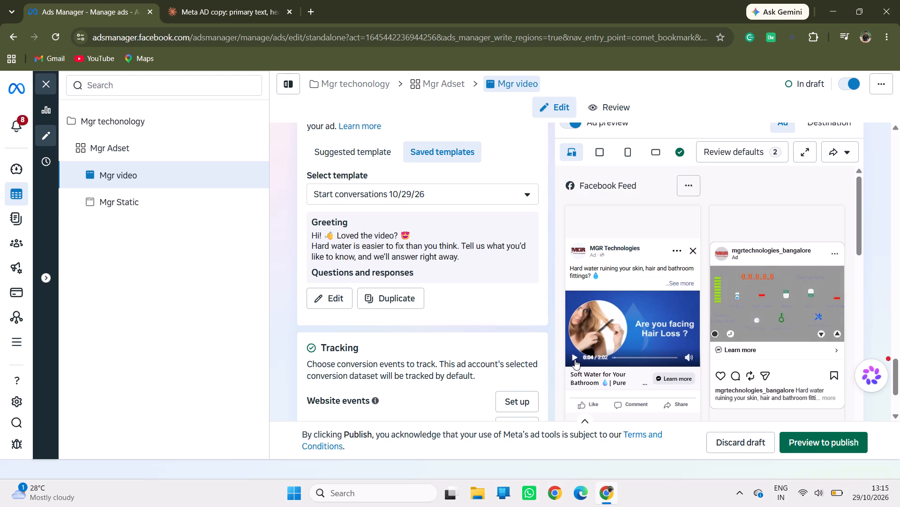
Examine the Mgr video ad's tracking, conversation, creative, ad setup and identity sections, back up to the ad name.
{"action": "scroll", "coordinate": [405, 329], "scroll_direction": "down", "scroll_amount": 2}
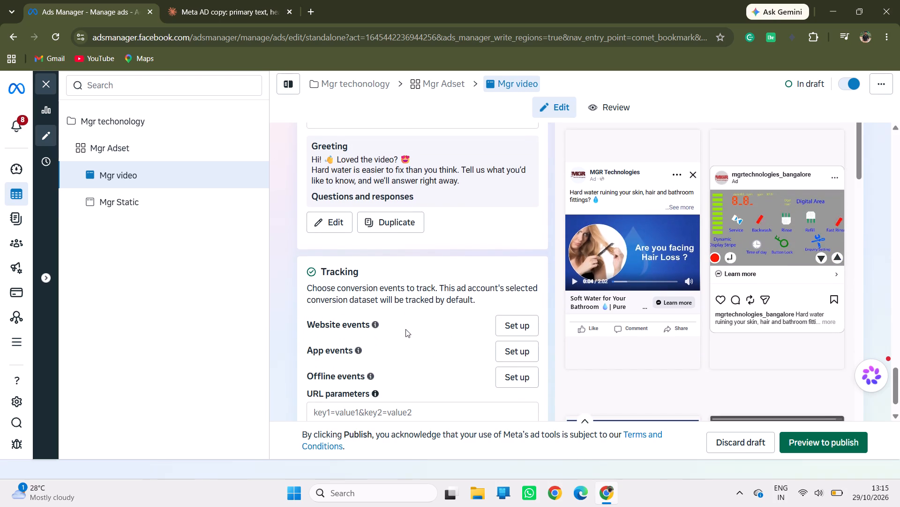
{"action": "scroll", "coordinate": [405, 329], "scroll_direction": "down", "scroll_amount": 1}
{"action": "scroll", "coordinate": [405, 329], "scroll_direction": "up", "scroll_amount": 1}
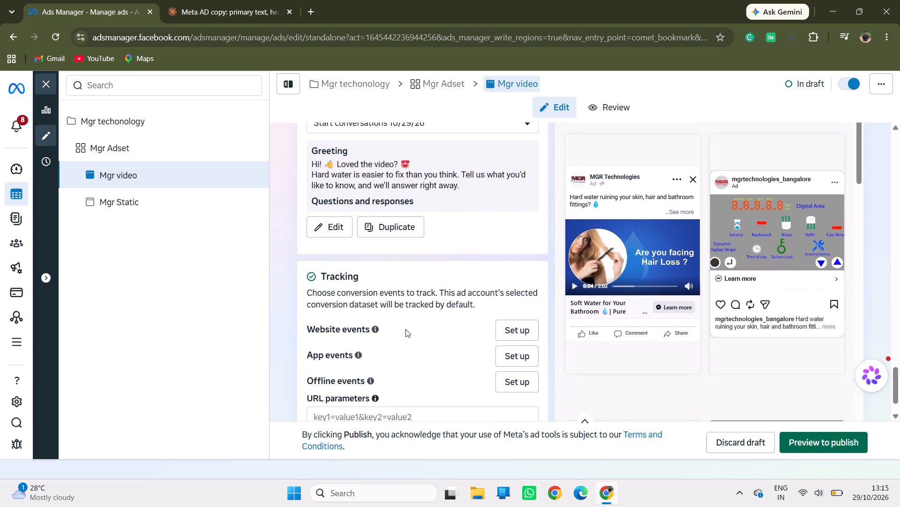
{"action": "scroll", "coordinate": [405, 329], "scroll_direction": "up", "scroll_amount": 1}
{"action": "scroll", "coordinate": [405, 329], "scroll_direction": "down", "scroll_amount": 1}
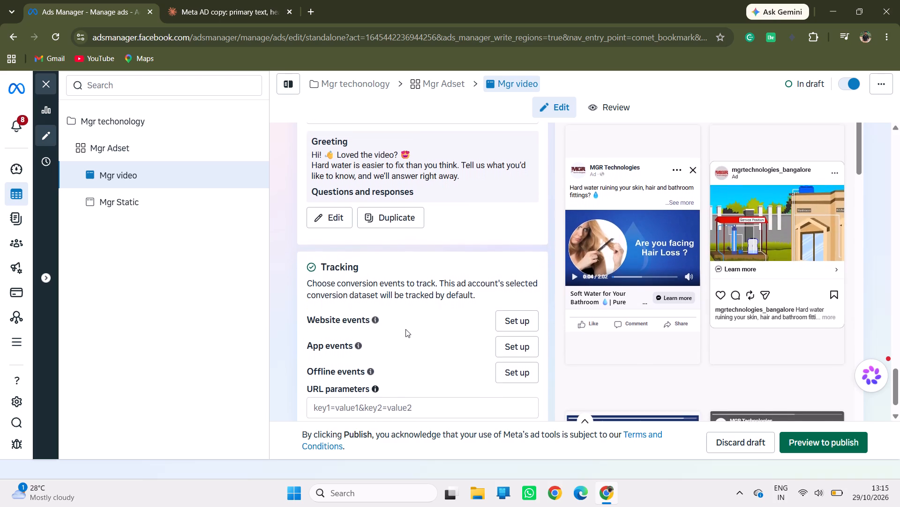
{"action": "scroll", "coordinate": [405, 329], "scroll_direction": "down", "scroll_amount": 2}
{"action": "scroll", "coordinate": [405, 329], "scroll_direction": "up", "scroll_amount": 2}
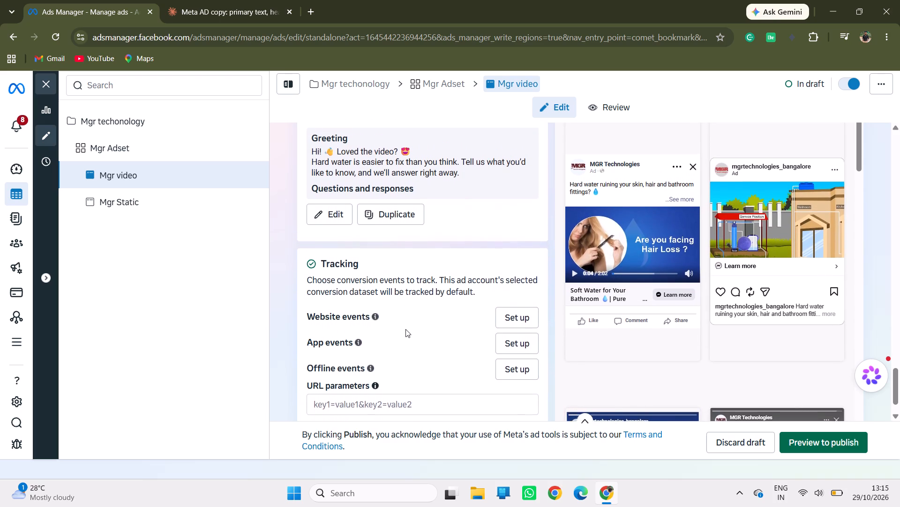
{"action": "scroll", "coordinate": [405, 329], "scroll_direction": "down", "scroll_amount": 1}
{"action": "scroll", "coordinate": [405, 329], "scroll_direction": "up", "scroll_amount": 1}
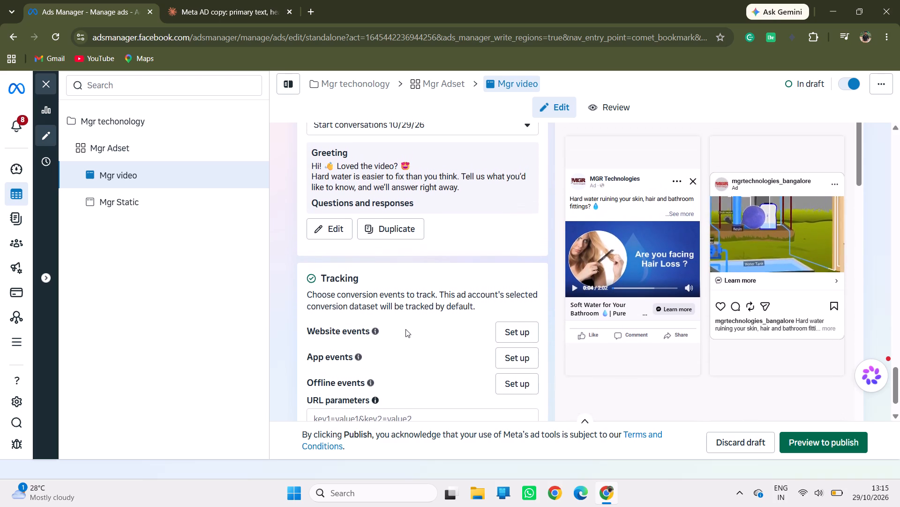
{"action": "scroll", "coordinate": [405, 329], "scroll_direction": "down", "scroll_amount": 8}
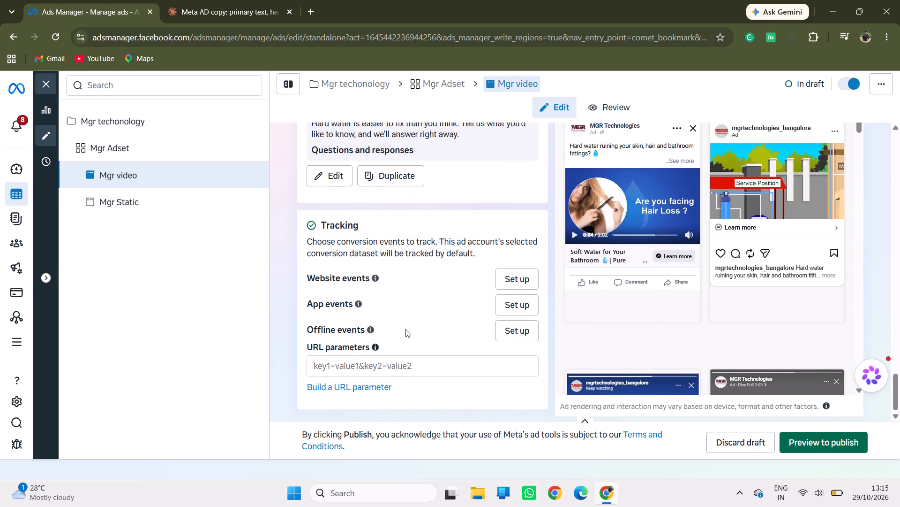
{"action": "scroll", "coordinate": [405, 329], "scroll_direction": "down", "scroll_amount": 7}
{"action": "scroll", "coordinate": [405, 329], "scroll_direction": "up", "scroll_amount": 9}
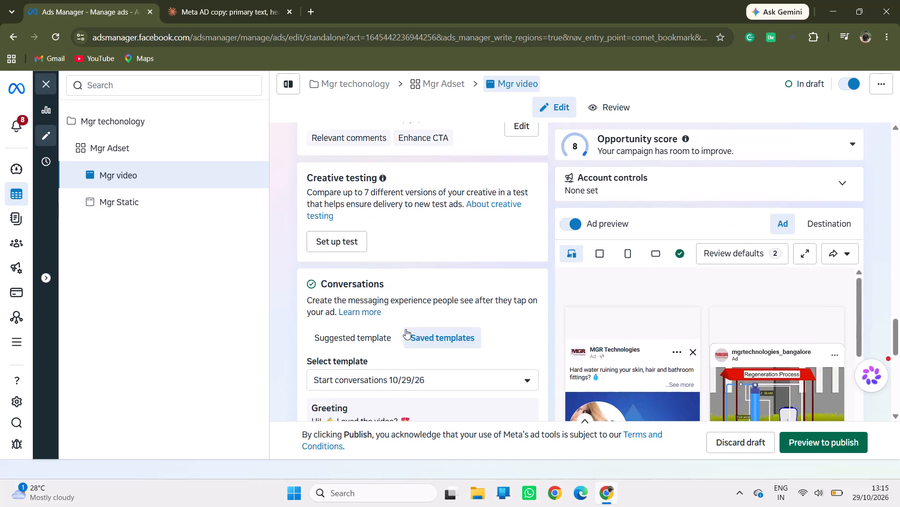
{"action": "scroll", "coordinate": [405, 329], "scroll_direction": "up", "scroll_amount": 13}
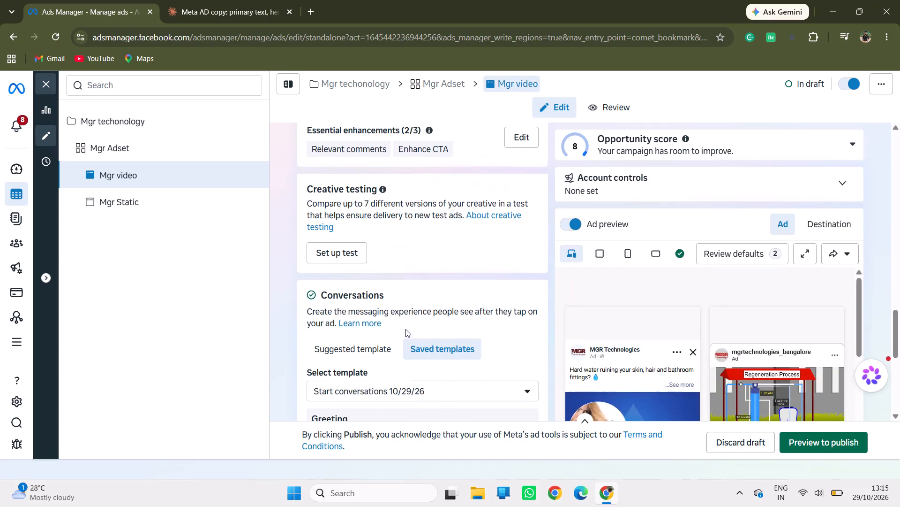
{"action": "scroll", "coordinate": [405, 329], "scroll_direction": "up", "scroll_amount": 12}
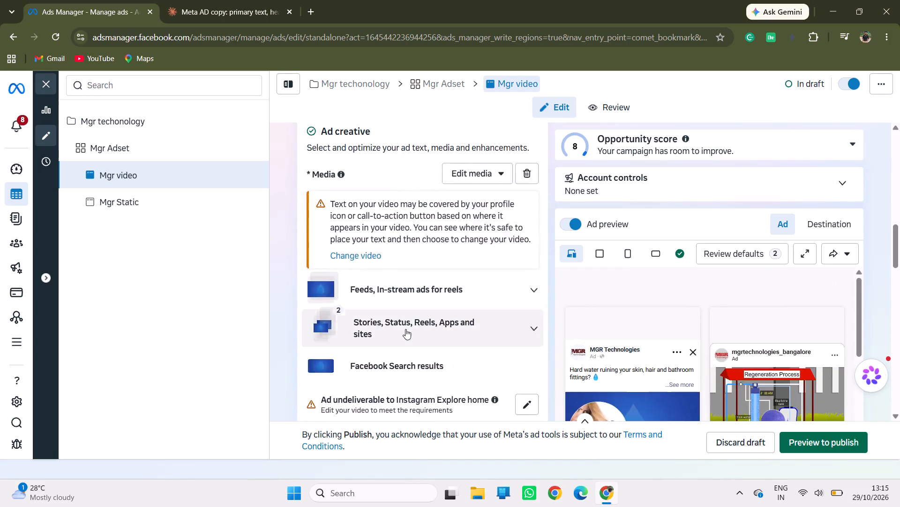
{"action": "scroll", "coordinate": [405, 329], "scroll_direction": "up", "scroll_amount": 14}
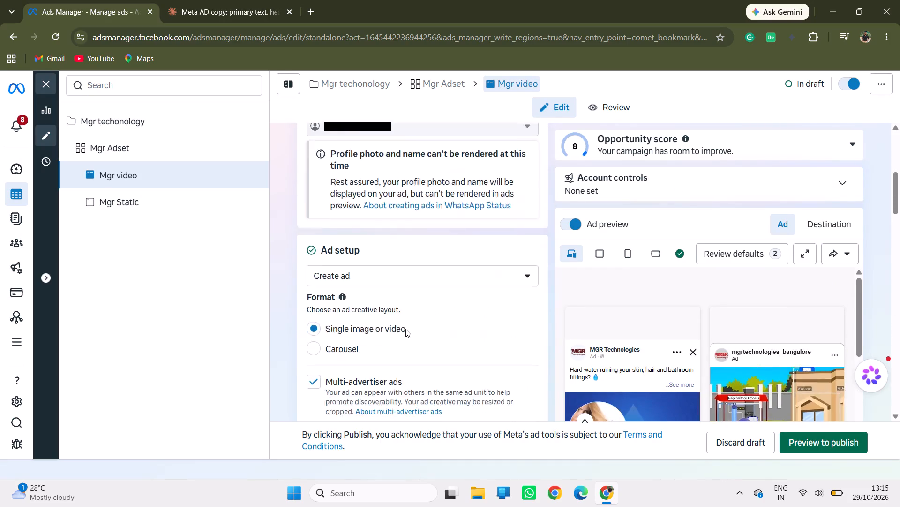
{"action": "scroll", "coordinate": [405, 329], "scroll_direction": "up", "scroll_amount": 6}
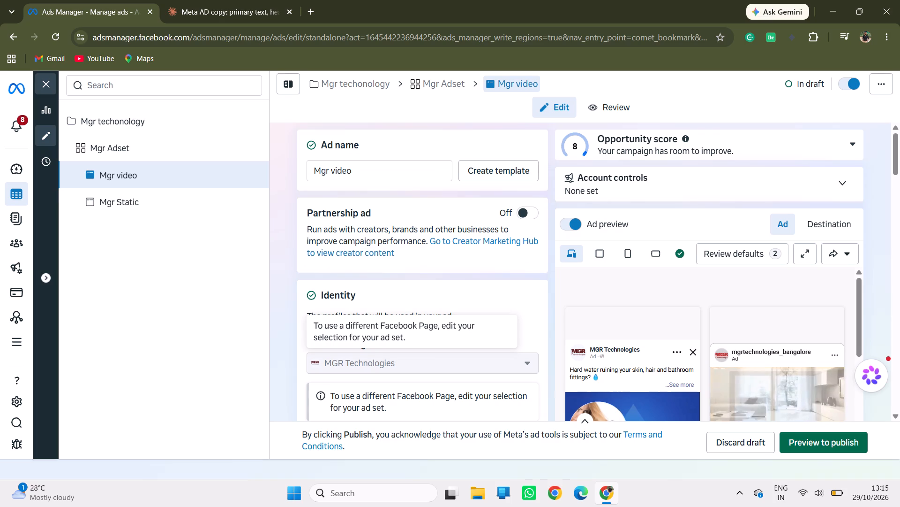
Open the pre-publish preview from the Mgr video ad draft.
{"action": "left_click", "coordinate": [798, 446]}
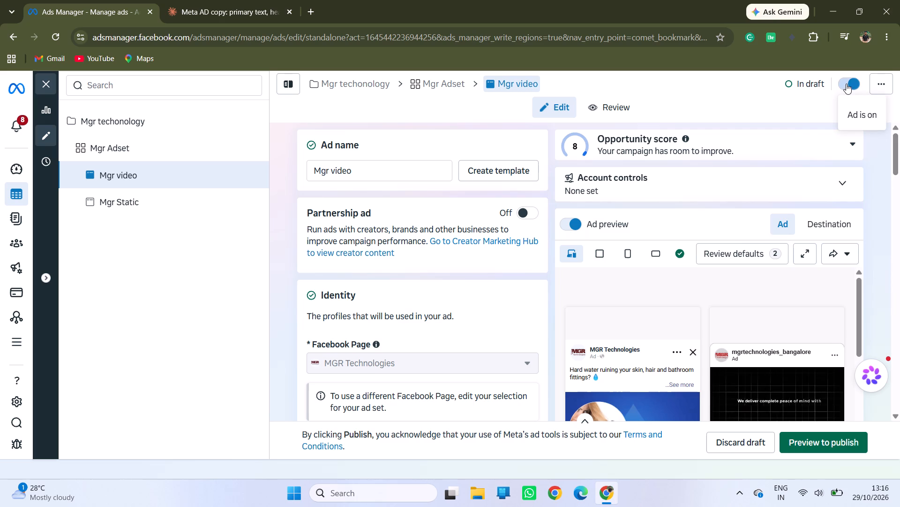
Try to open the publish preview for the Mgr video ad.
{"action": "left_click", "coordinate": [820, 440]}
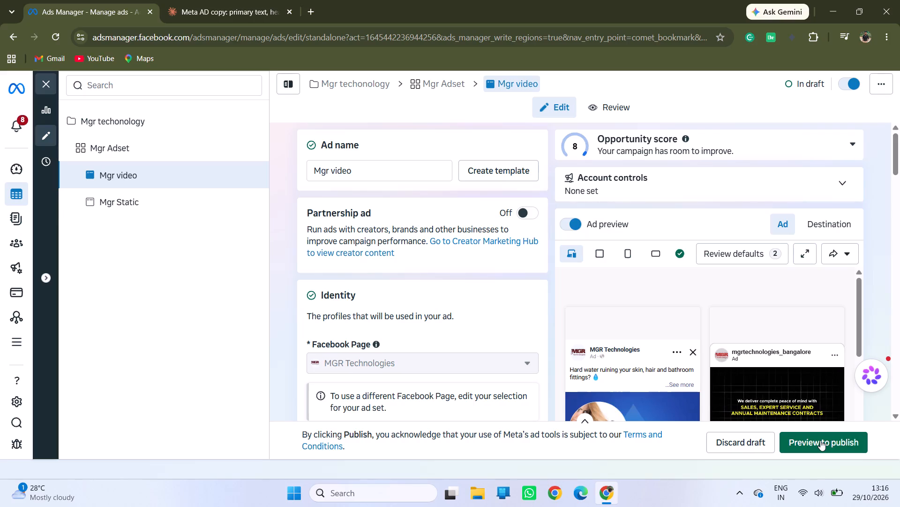
Examine the Mgr video ad's identity, media, creative enhancement, conversation and tracking settings.
{"action": "scroll", "coordinate": [523, 353], "scroll_direction": "down", "scroll_amount": 6}
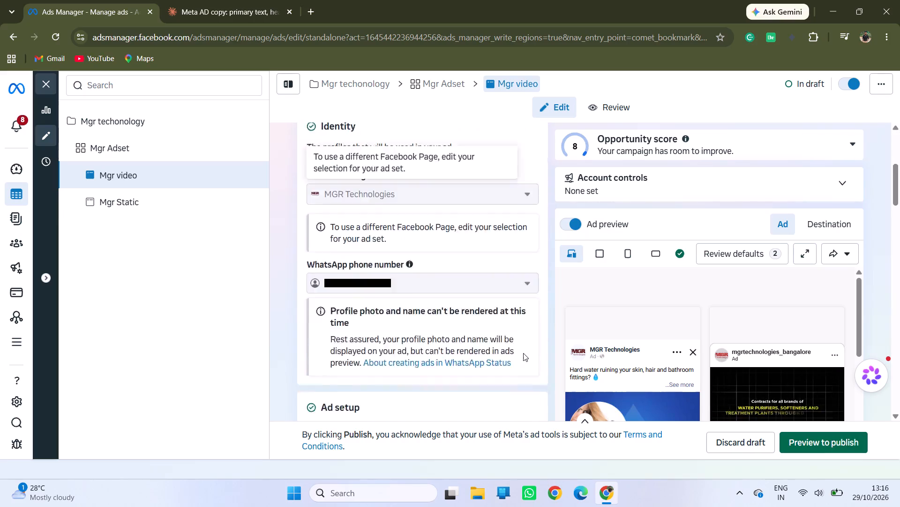
{"action": "scroll", "coordinate": [523, 353], "scroll_direction": "down", "scroll_amount": 14}
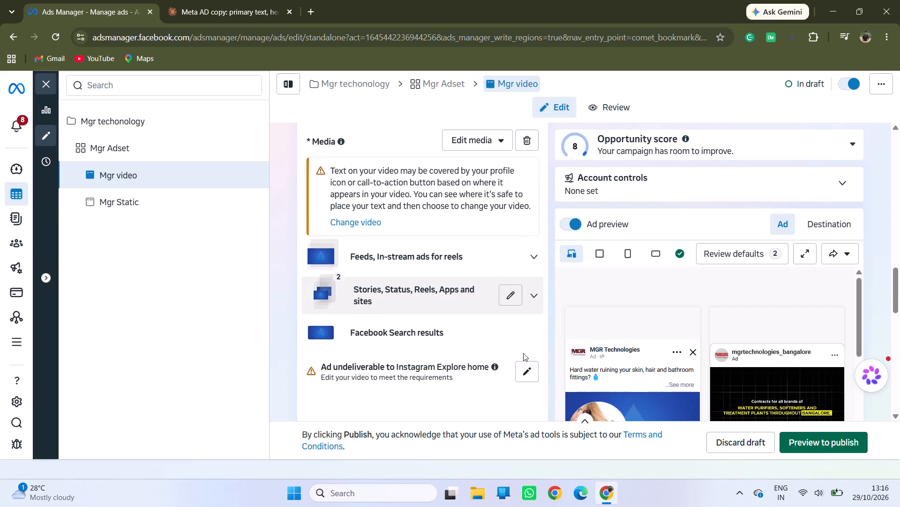
{"action": "scroll", "coordinate": [523, 353], "scroll_direction": "down", "scroll_amount": 12}
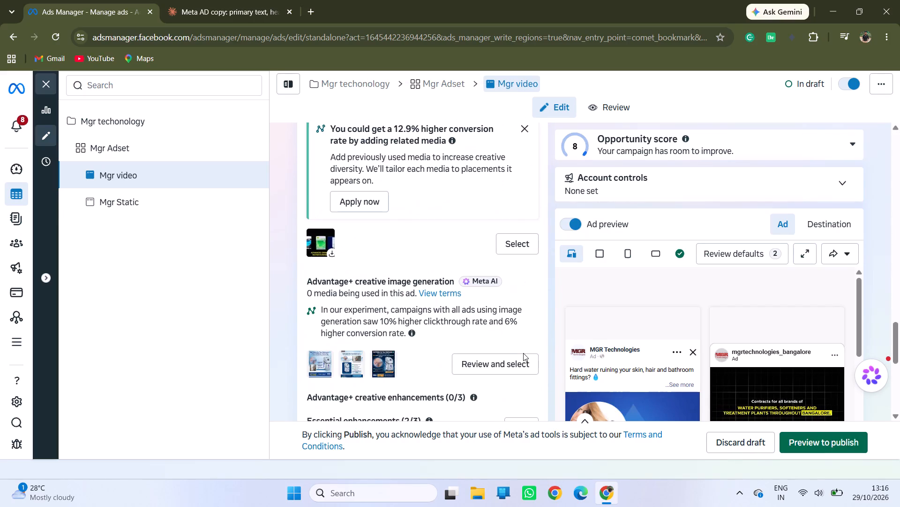
{"action": "scroll", "coordinate": [523, 353], "scroll_direction": "down", "scroll_amount": 14}
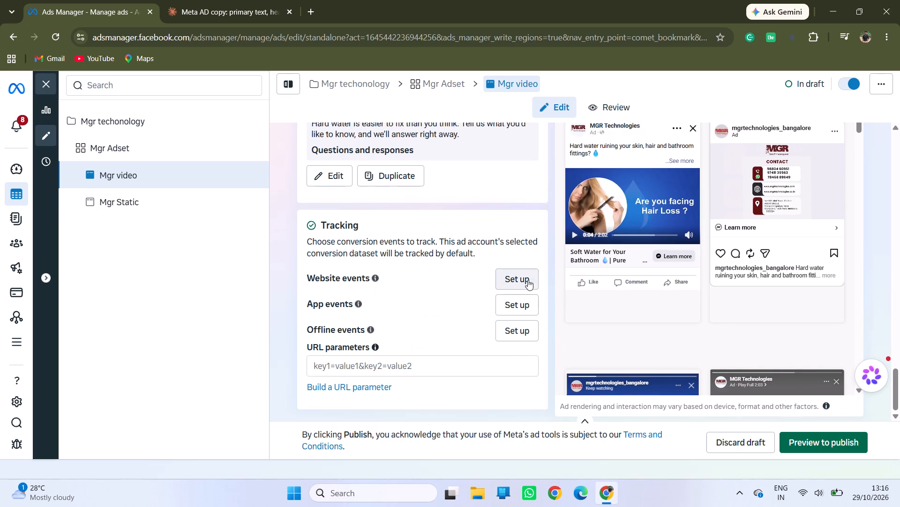
{"action": "scroll", "coordinate": [376, 358], "scroll_direction": "down", "scroll_amount": 5}
{"action": "scroll", "coordinate": [376, 358], "scroll_direction": "up", "scroll_amount": 4}
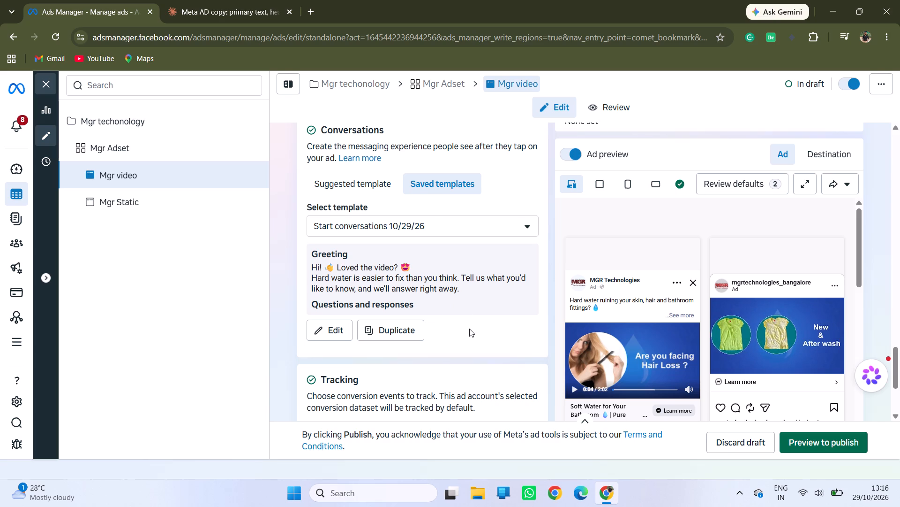
{"action": "scroll", "coordinate": [469, 329], "scroll_direction": "down", "scroll_amount": 14}
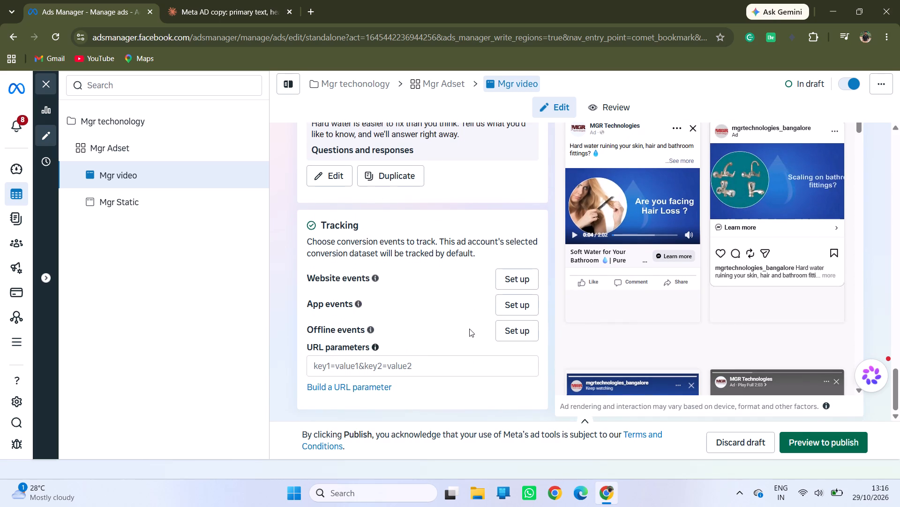
{"action": "scroll", "coordinate": [469, 329], "scroll_direction": "down", "scroll_amount": 5}
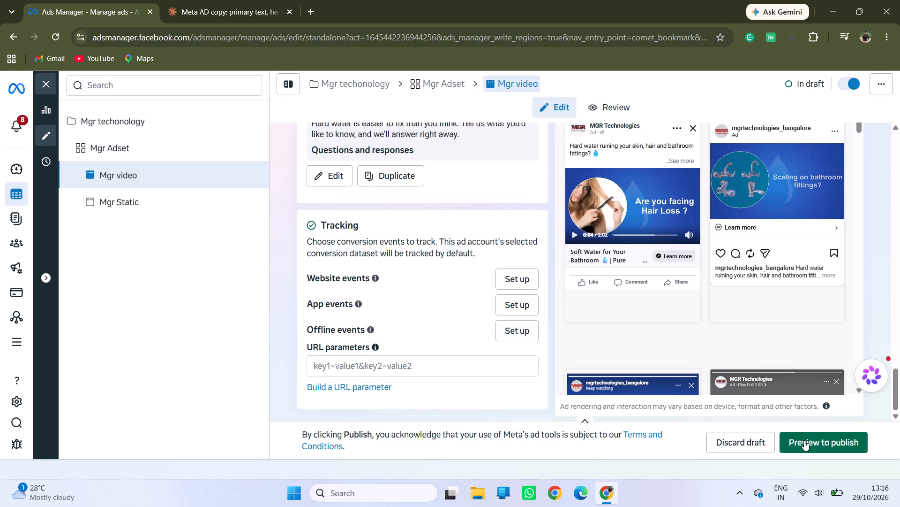
Switch the Mgr video ad off.
{"action": "left_click", "coordinate": [846, 85]}
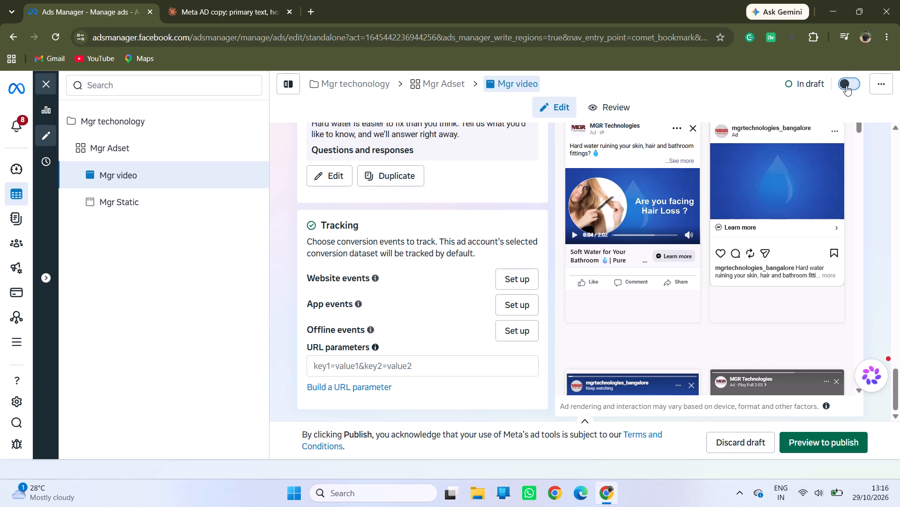
Try to open the publish preview for the Mgr video ad and look over its placement previews.
{"action": "left_click", "coordinate": [827, 440]}
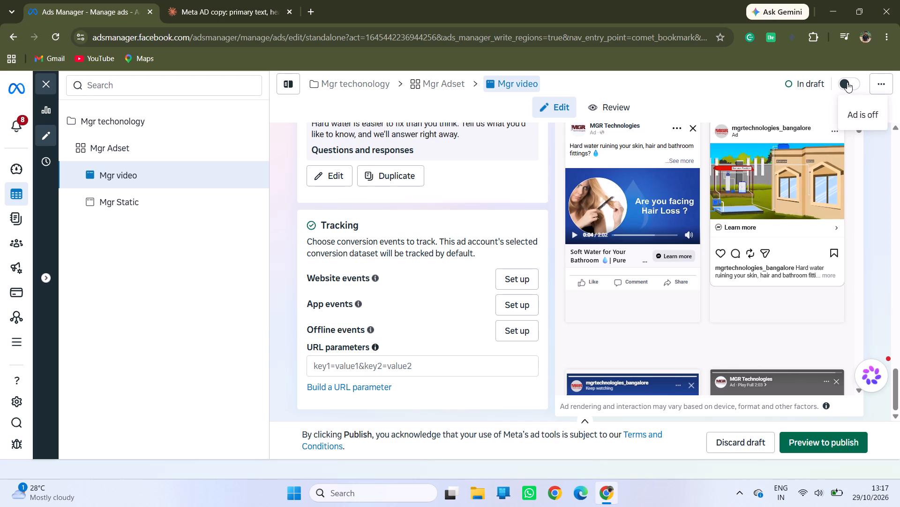
{"action": "left_click", "coordinate": [820, 440]}
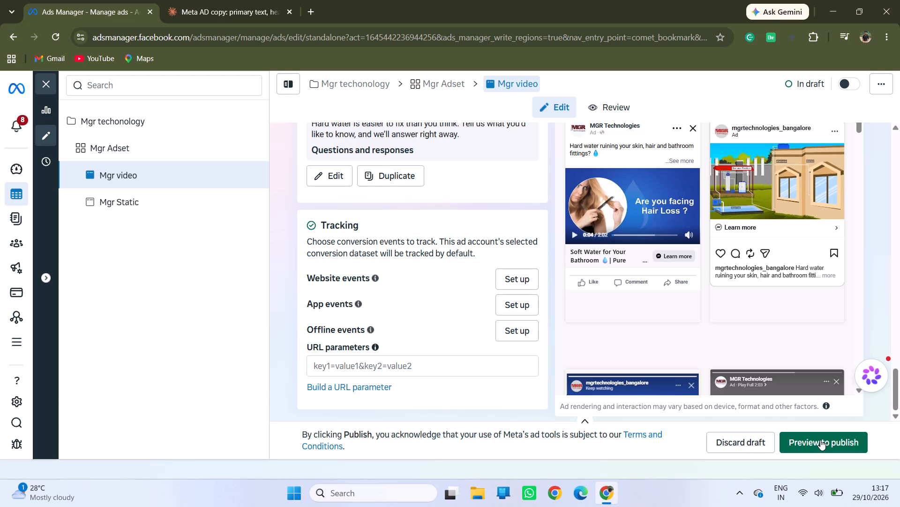
{"action": "scroll", "coordinate": [685, 200], "scroll_direction": "down", "scroll_amount": 8}
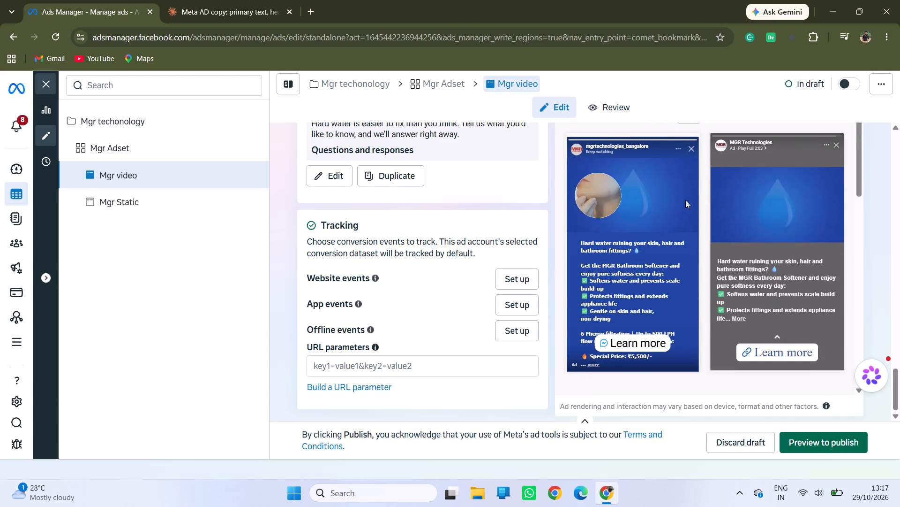
{"action": "scroll", "coordinate": [685, 200], "scroll_direction": "down", "scroll_amount": 20}
{"action": "scroll", "coordinate": [685, 200], "scroll_direction": "down", "scroll_amount": 1}
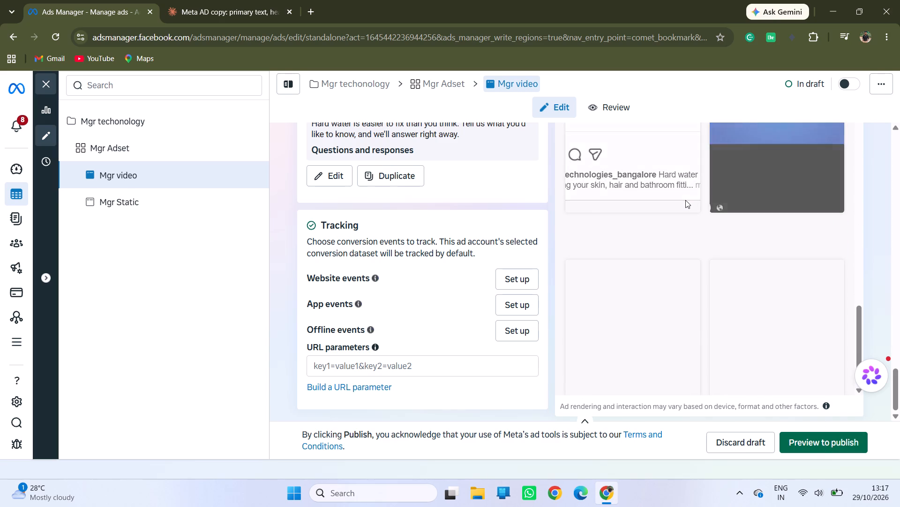
{"action": "scroll", "coordinate": [685, 200], "scroll_direction": "down", "scroll_amount": 18}
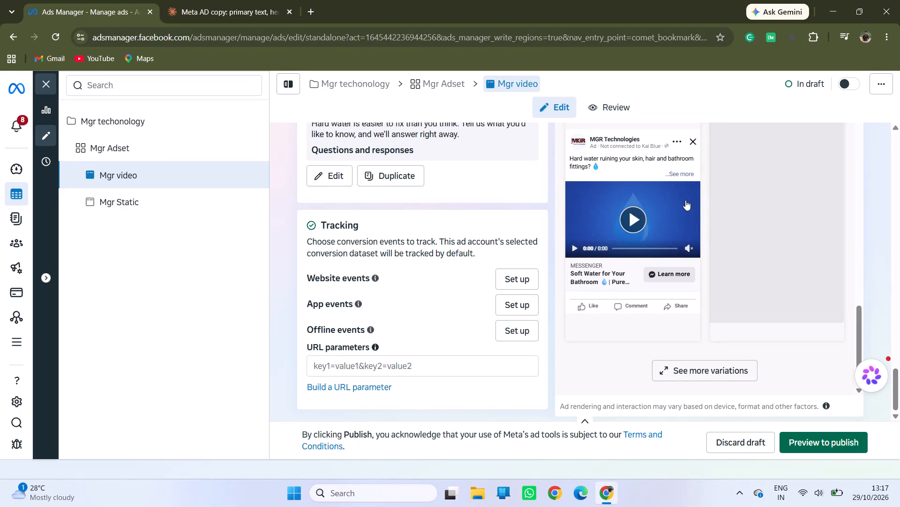
Examine the Mgr video ad's destination, media placement groups and creative enhancement settings again.
{"action": "scroll", "coordinate": [412, 314], "scroll_direction": "down", "scroll_amount": 4}
{"action": "scroll", "coordinate": [412, 314], "scroll_direction": "up", "scroll_amount": 16}
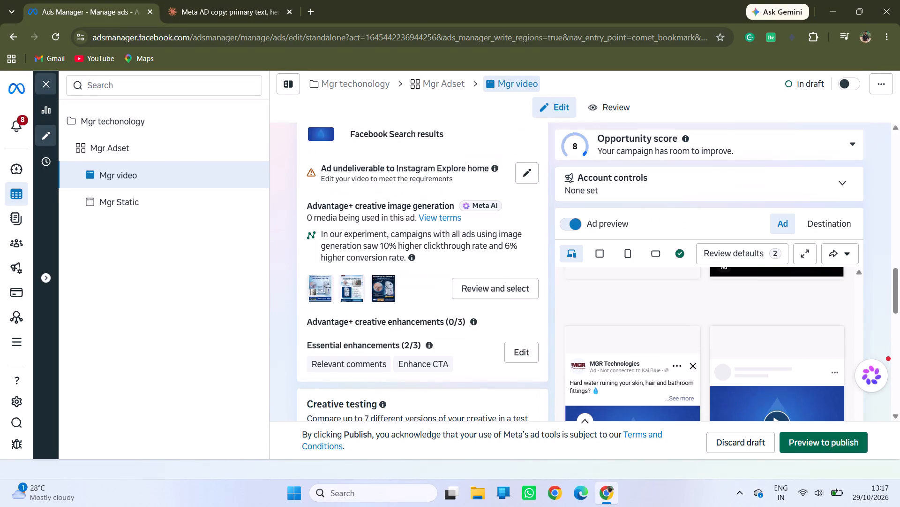
{"action": "scroll", "coordinate": [412, 314], "scroll_direction": "up", "scroll_amount": 11}
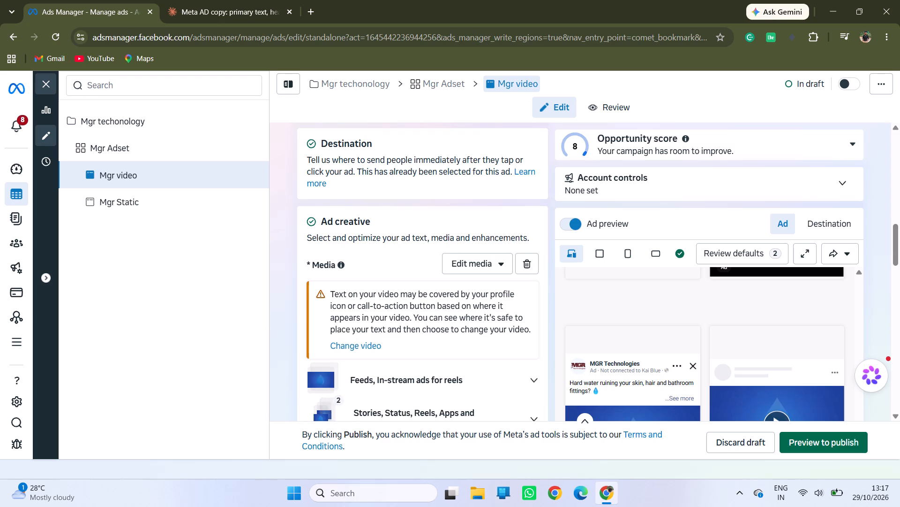
{"action": "scroll", "coordinate": [400, 332], "scroll_direction": "down", "scroll_amount": 5}
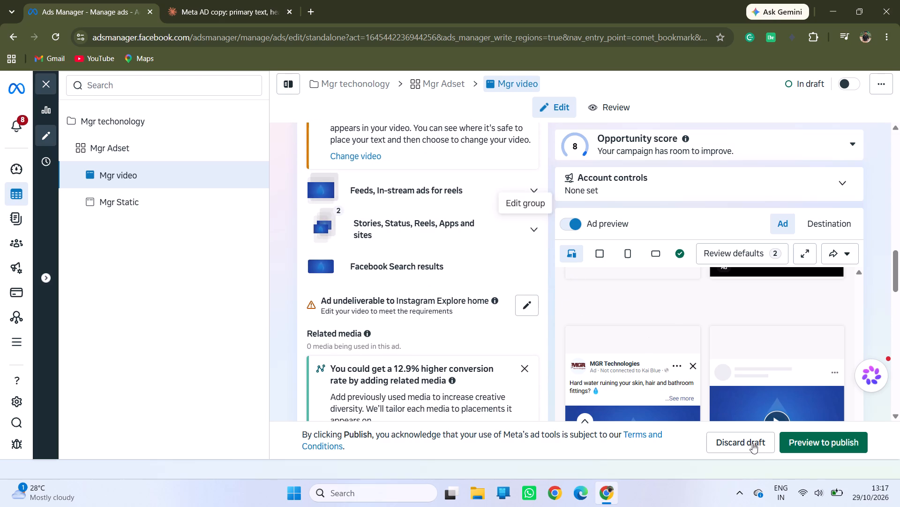
Try to open the publish preview for the Mgr video ad.
{"action": "left_click", "coordinate": [817, 445]}
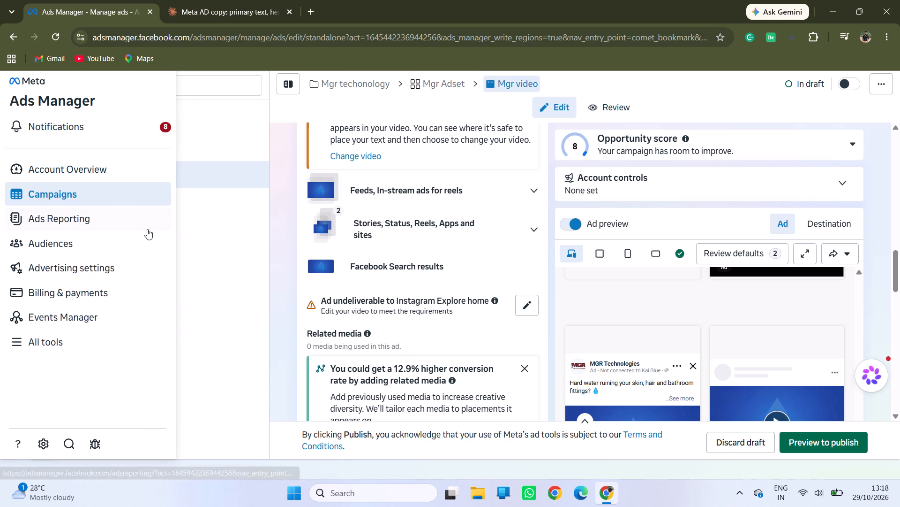
{"action": "left_click", "coordinate": [801, 449]}
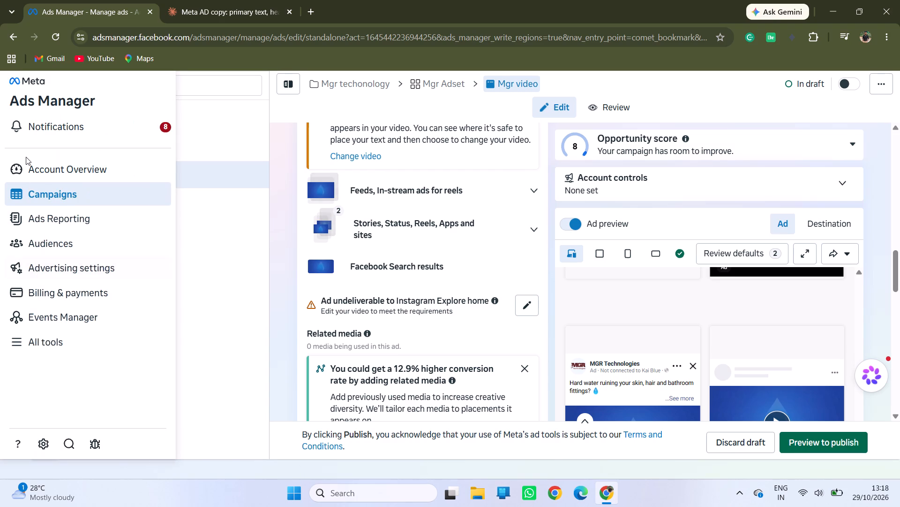
Leave the Mgr video ad editor and open the ad account's Account Overview.
{"action": "triple_click", "coordinate": [26, 159]}
{"action": "triple_click", "coordinate": [26, 159]}
{"action": "double_click", "coordinate": [26, 159]}
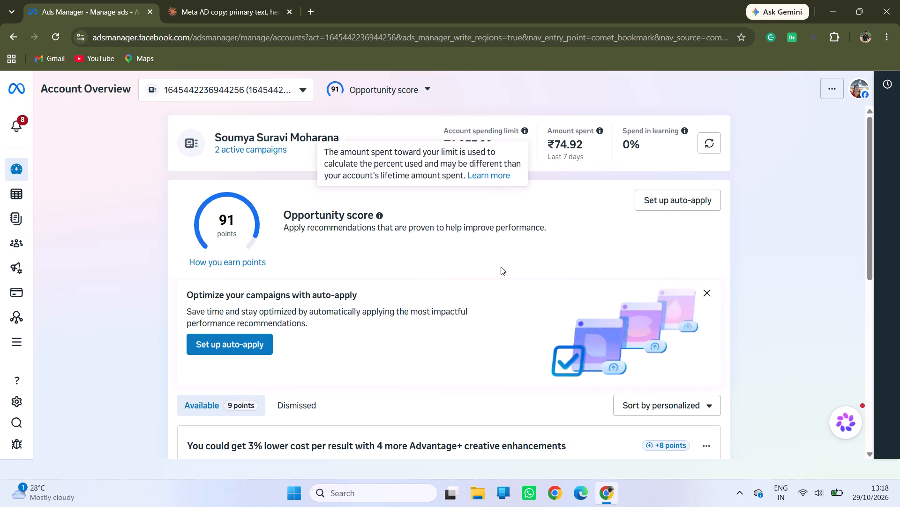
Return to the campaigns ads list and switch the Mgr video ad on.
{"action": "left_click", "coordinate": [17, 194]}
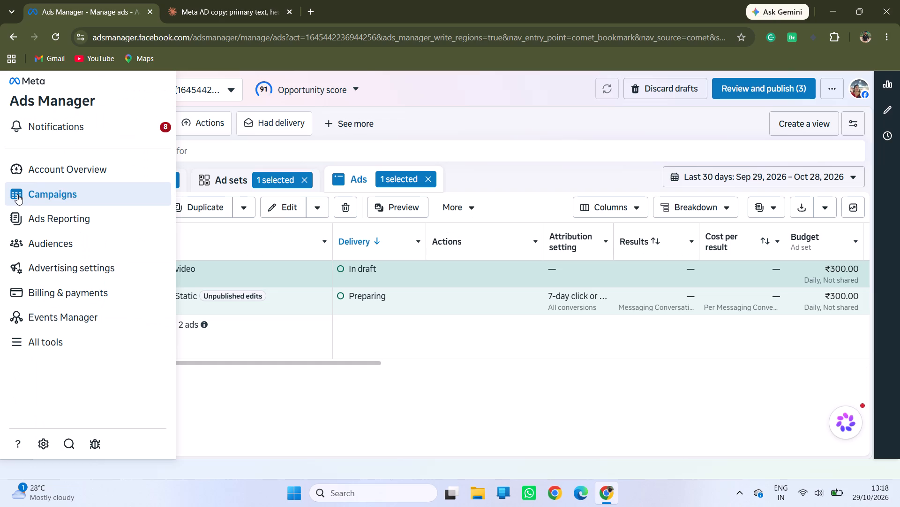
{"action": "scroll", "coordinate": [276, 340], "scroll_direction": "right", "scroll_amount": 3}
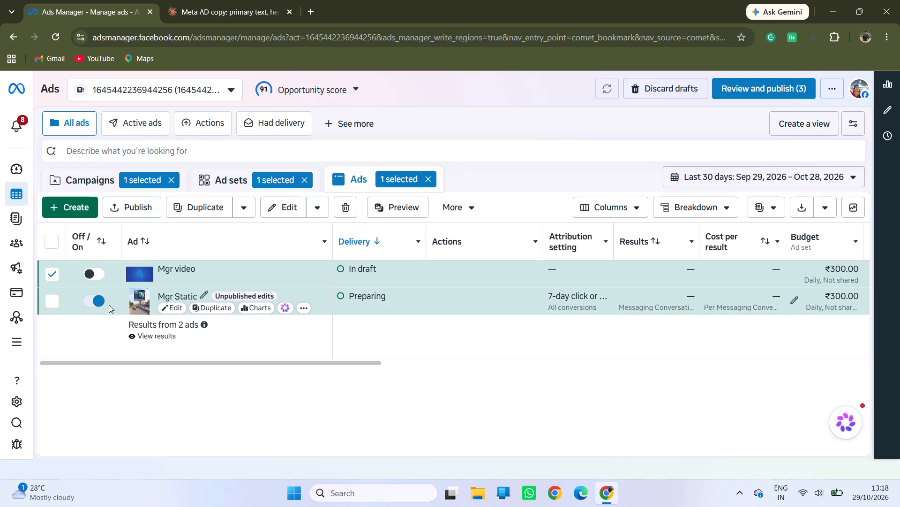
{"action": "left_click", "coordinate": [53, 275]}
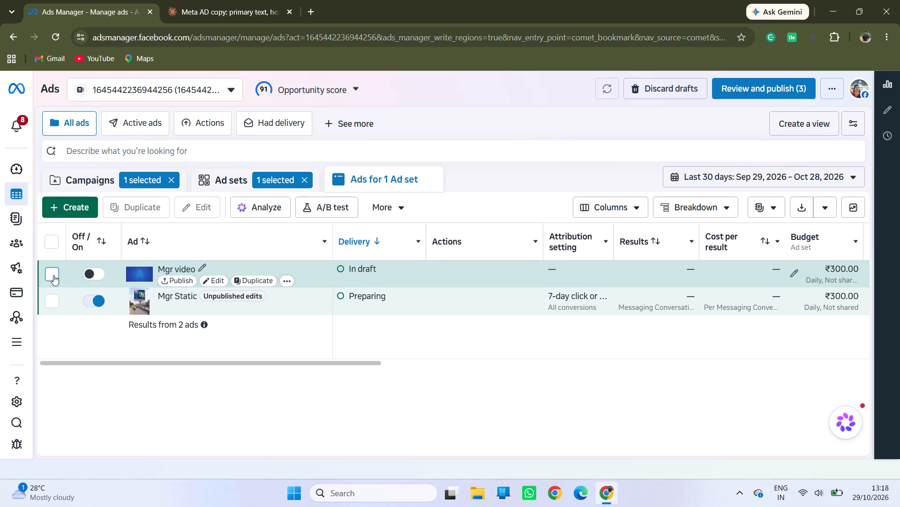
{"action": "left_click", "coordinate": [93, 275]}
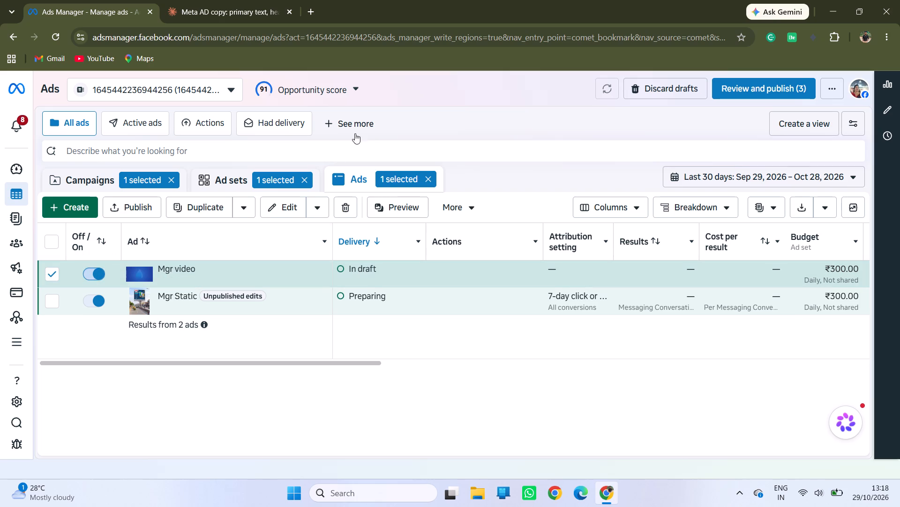
Clear the ad set and ad selections to list all ads of the selected campaign.
{"action": "left_click", "coordinate": [305, 183]}
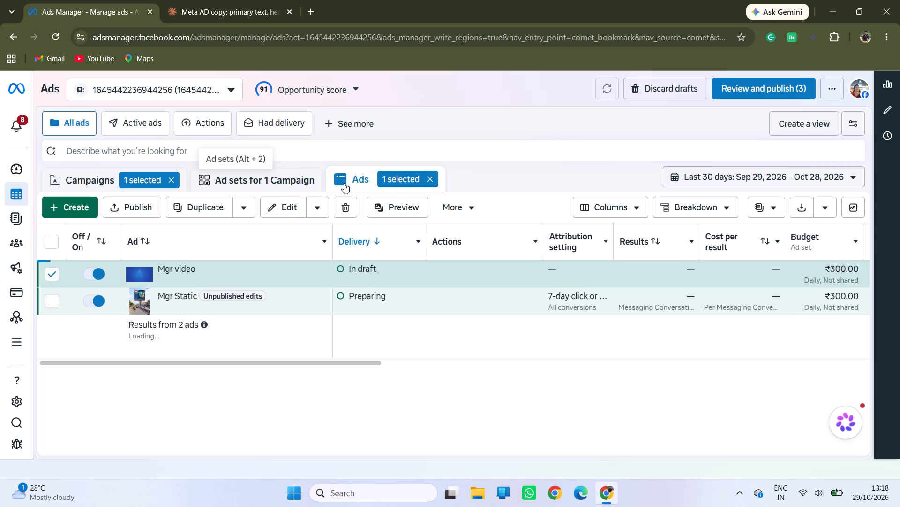
{"action": "left_click", "coordinate": [435, 180]}
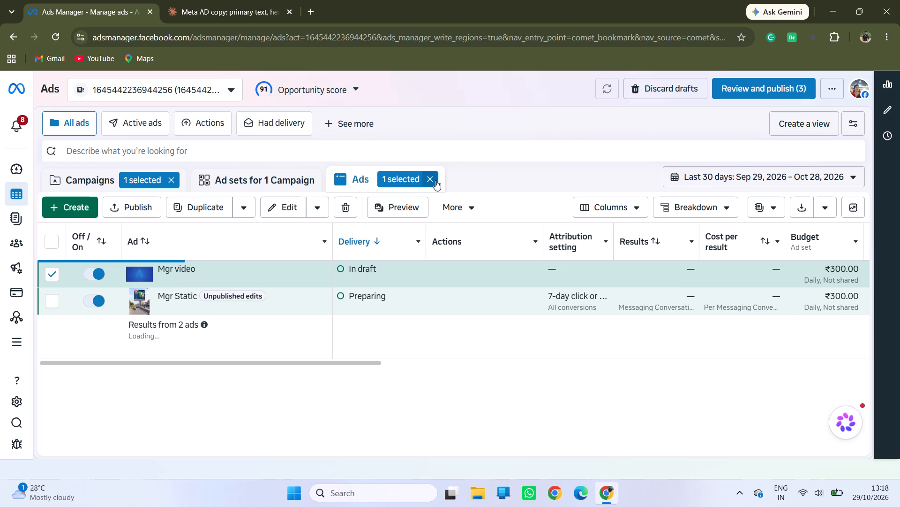
Examine the delivery, budget, bid strategy, quality ranking and cost columns for the Mgr video and Mgr Static ads.
{"action": "scroll", "coordinate": [503, 303], "scroll_direction": "left", "scroll_amount": 3}
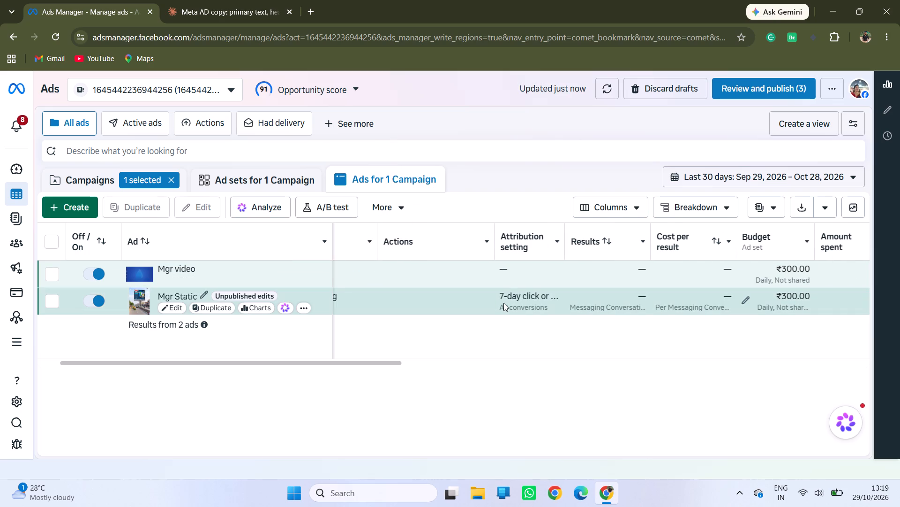
{"action": "scroll", "coordinate": [664, 272], "scroll_direction": "left", "scroll_amount": 2}
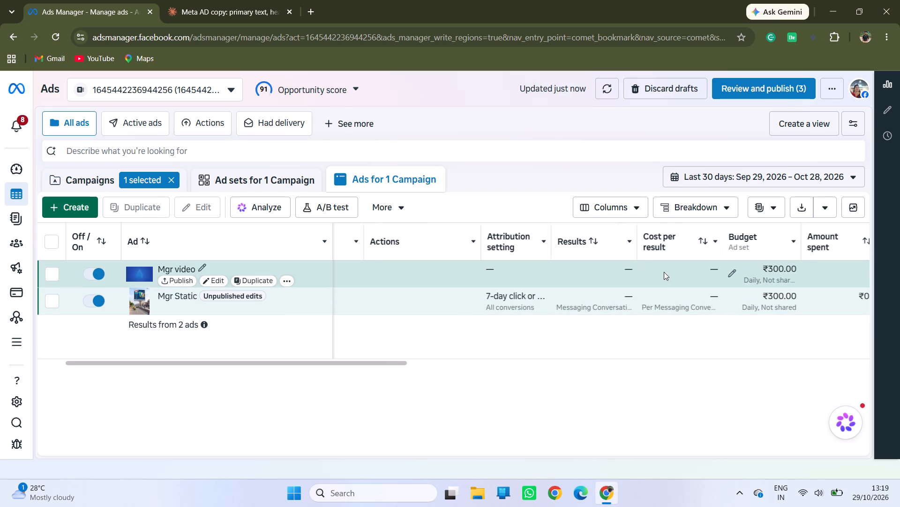
{"action": "scroll", "coordinate": [664, 272], "scroll_direction": "left", "scroll_amount": 12}
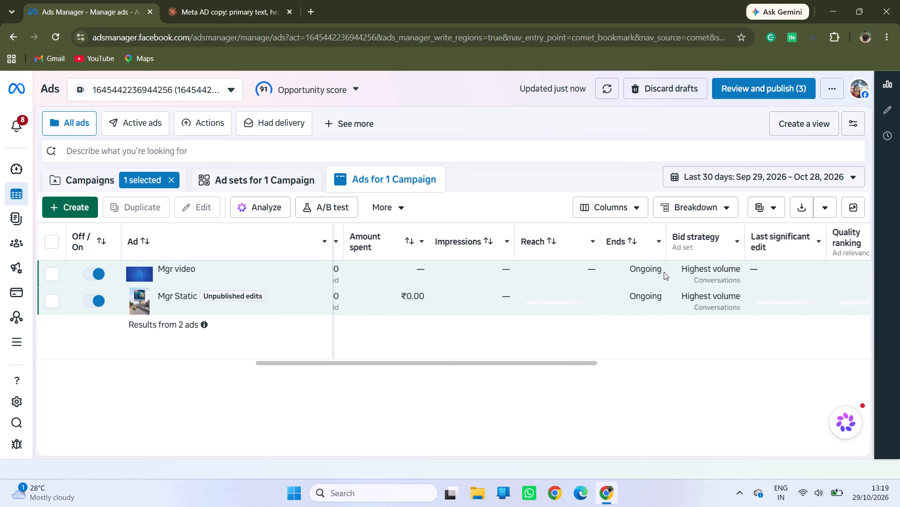
{"action": "scroll", "coordinate": [664, 272], "scroll_direction": "left", "scroll_amount": 11}
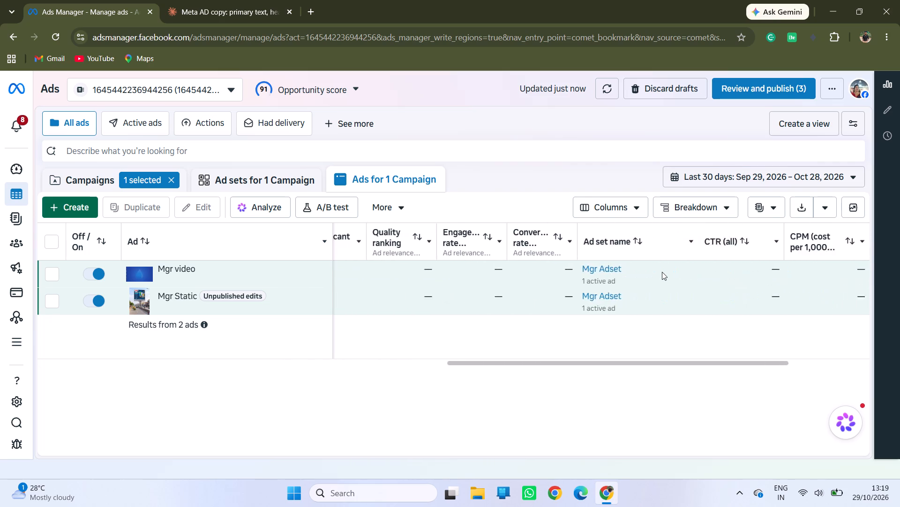
{"action": "scroll", "coordinate": [662, 272], "scroll_direction": "left", "scroll_amount": 3}
{"action": "scroll", "coordinate": [662, 272], "scroll_direction": "down", "scroll_amount": 1}
{"action": "scroll", "coordinate": [662, 272], "scroll_direction": "right", "scroll_amount": 5}
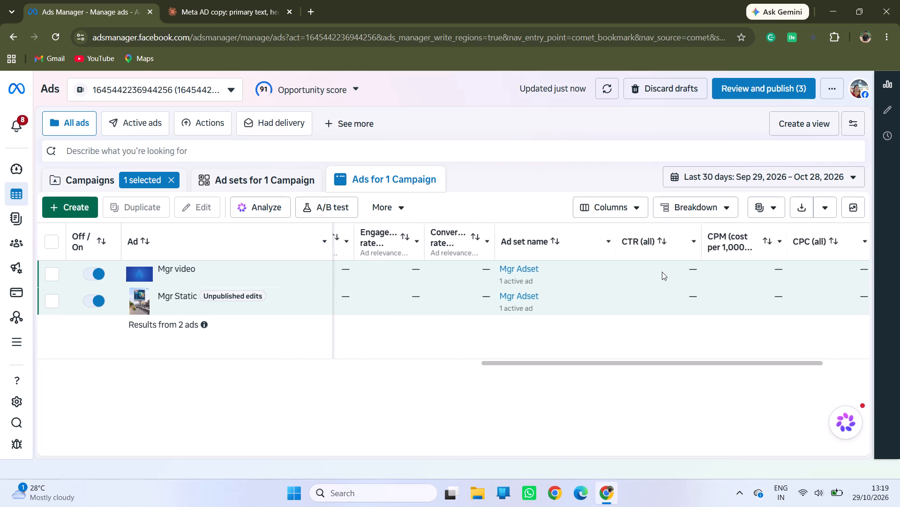
{"action": "scroll", "coordinate": [662, 272], "scroll_direction": "right", "scroll_amount": 15}
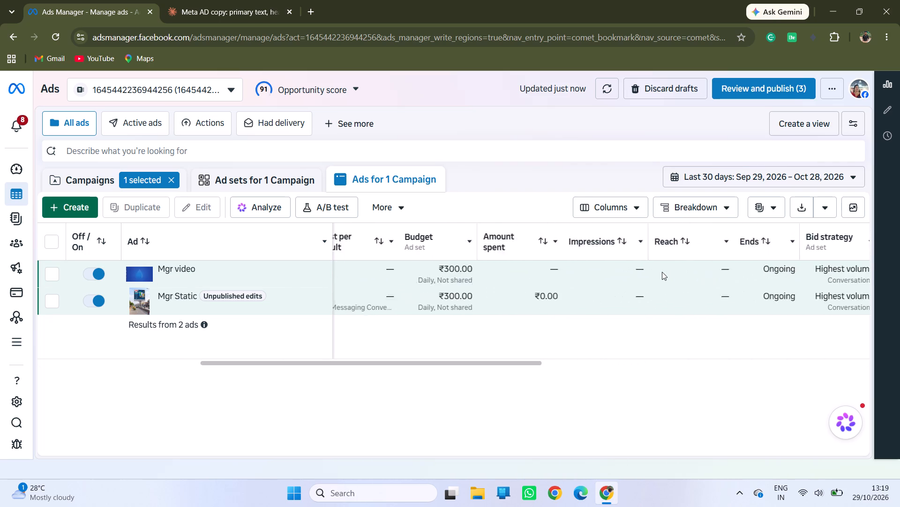
{"action": "scroll", "coordinate": [662, 272], "scroll_direction": "right", "scroll_amount": 15}
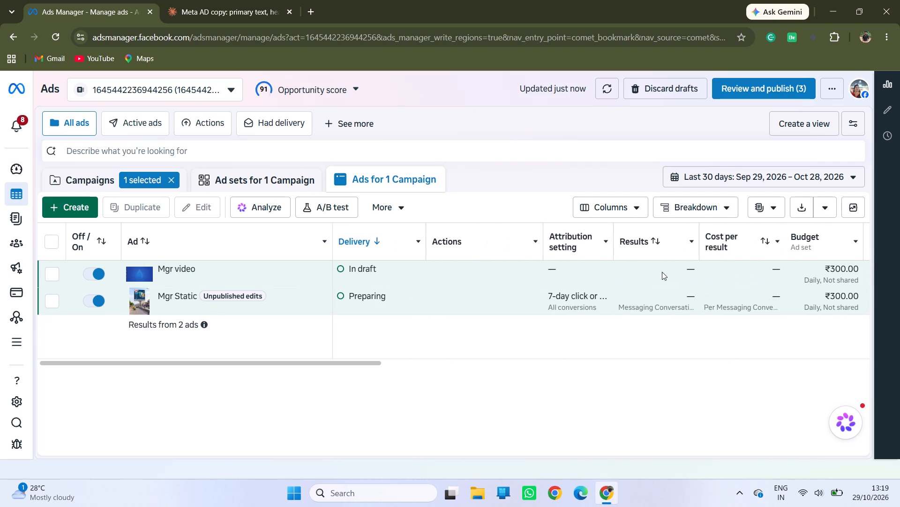
{"action": "scroll", "coordinate": [662, 272], "scroll_direction": "right", "scroll_amount": 3}
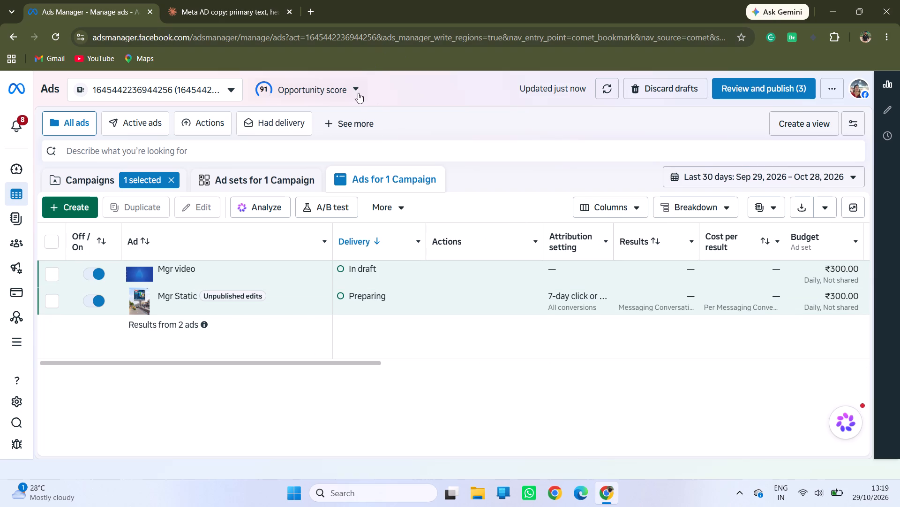
Look over the opportunity score's top recommendation and close it.
{"action": "left_click", "coordinate": [355, 91]}
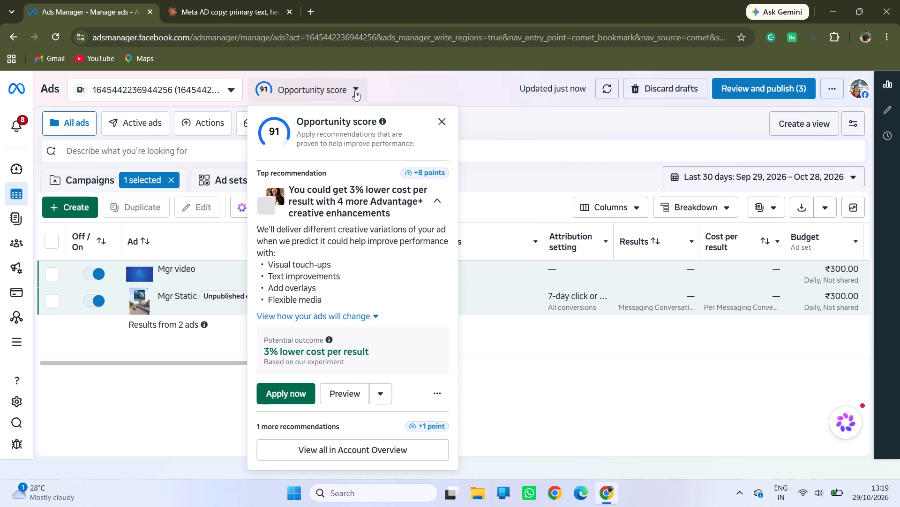
{"action": "left_click", "coordinate": [440, 122]}
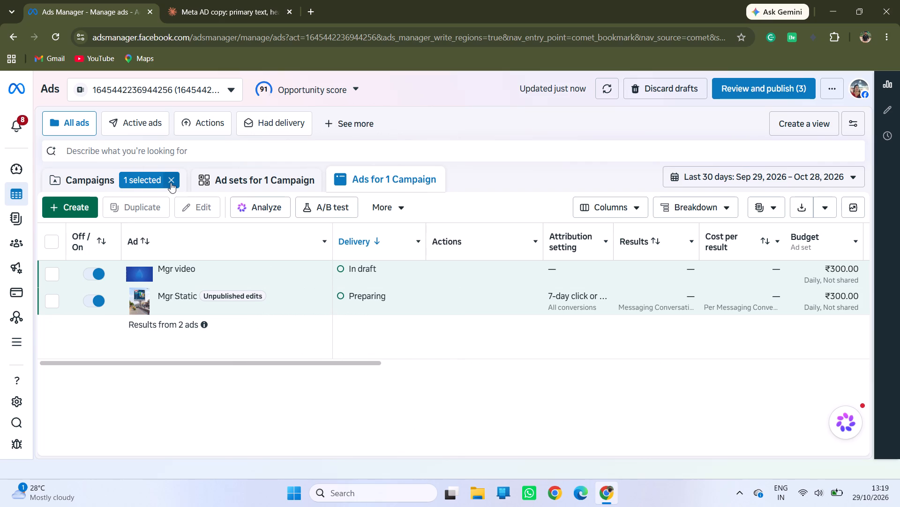
Clear the campaign selection to list the ads of all campaigns.
{"action": "left_click", "coordinate": [171, 183]}
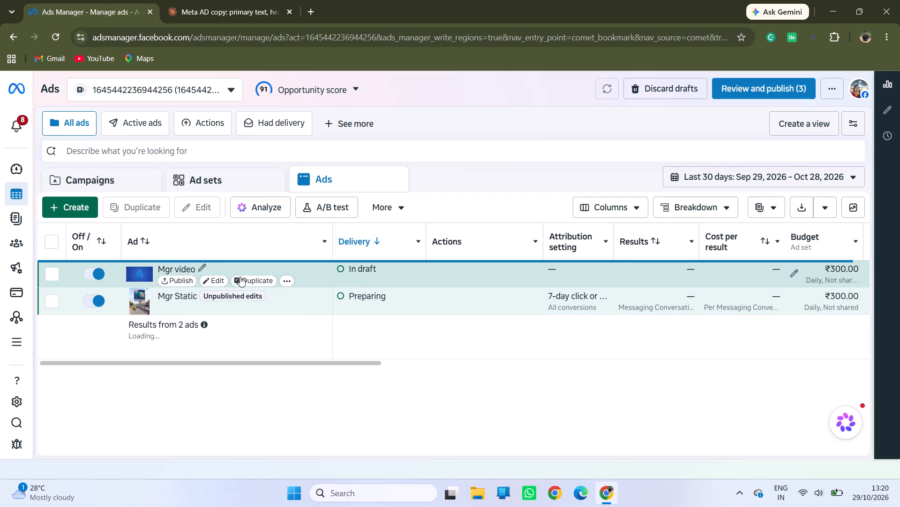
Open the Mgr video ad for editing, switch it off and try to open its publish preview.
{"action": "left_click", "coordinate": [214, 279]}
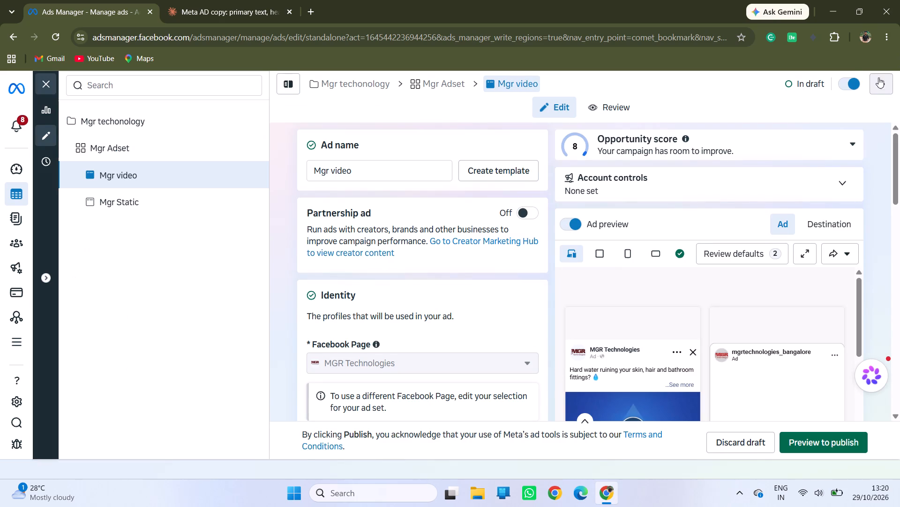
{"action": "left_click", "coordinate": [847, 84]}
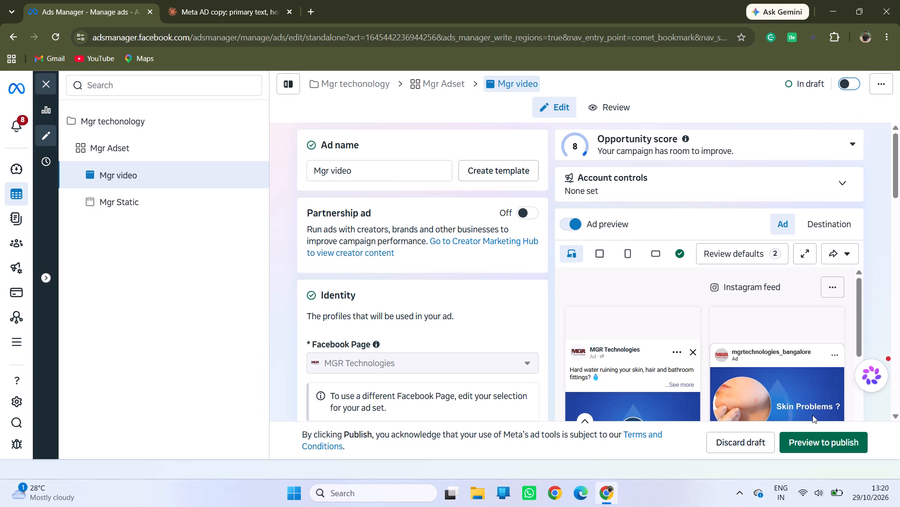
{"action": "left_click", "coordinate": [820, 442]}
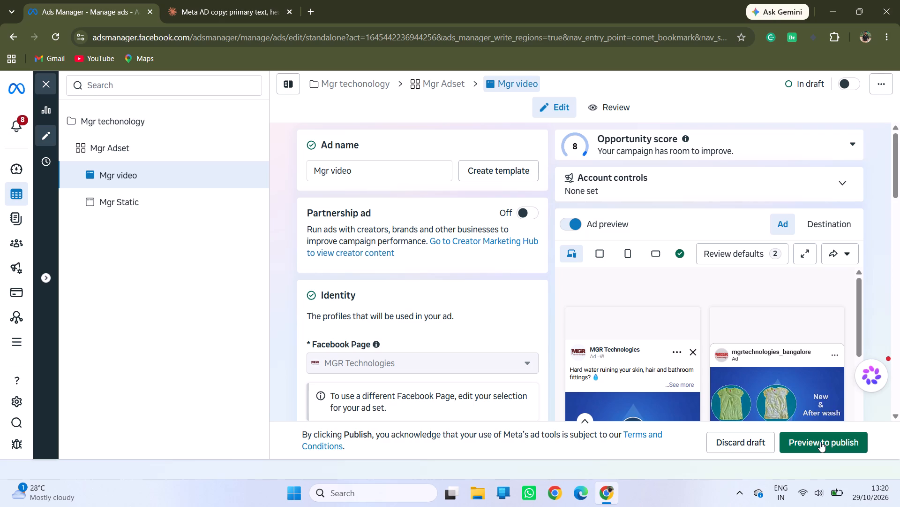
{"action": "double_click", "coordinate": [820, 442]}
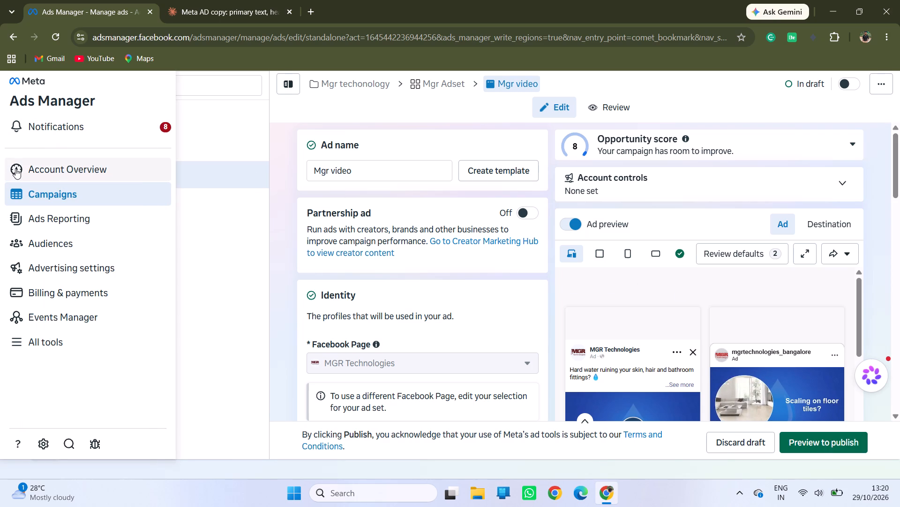
Return to the ads list through the account overview, switch the Mgr video ad on and clear the ad selection.
{"action": "left_click", "coordinate": [44, 168]}
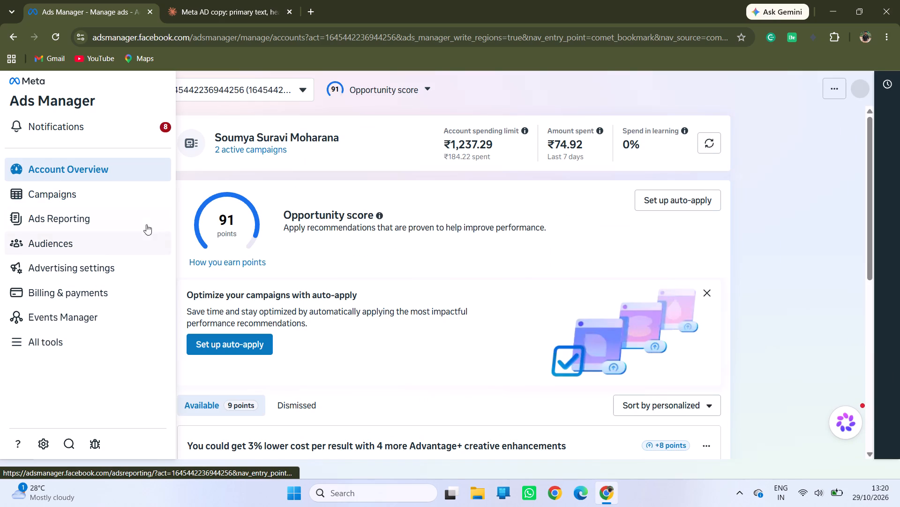
{"action": "left_click", "coordinate": [103, 195]}
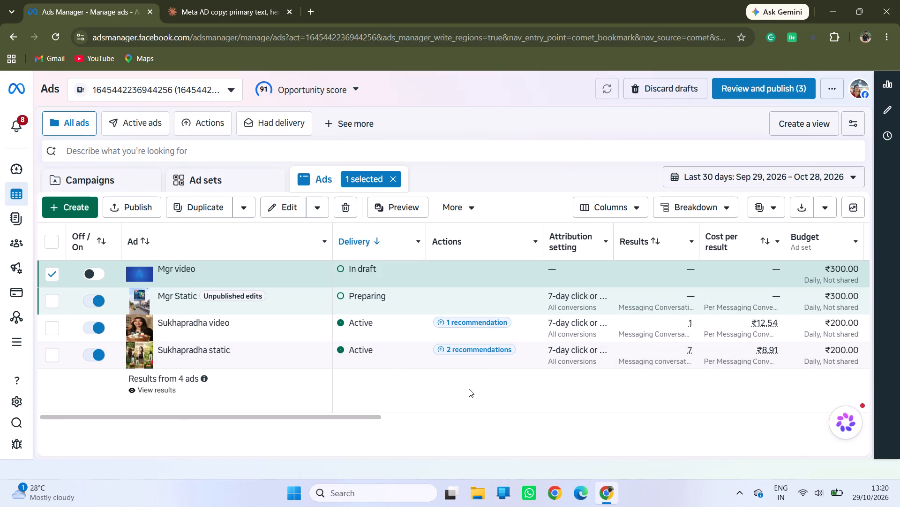
{"action": "left_click", "coordinate": [51, 275]}
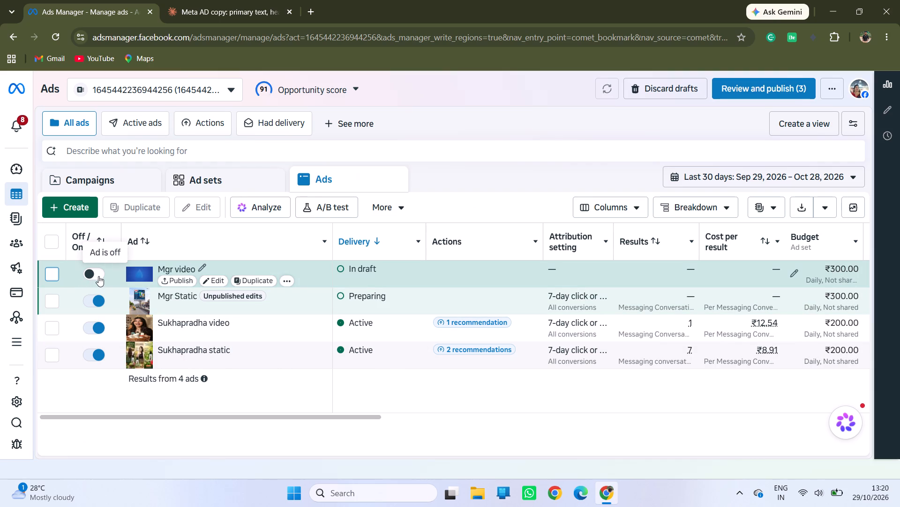
{"action": "left_click", "coordinate": [98, 276]}
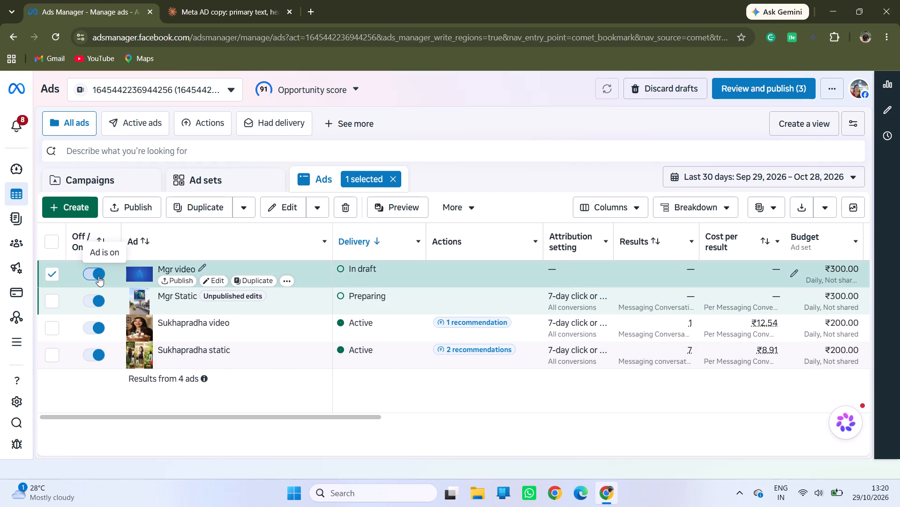
{"action": "left_click", "coordinate": [393, 177]}
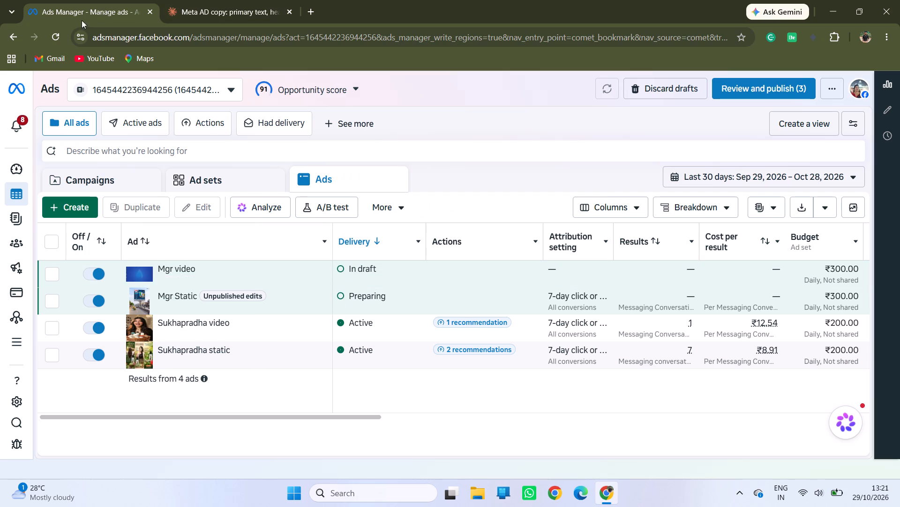
Reload the ads list page.
{"action": "left_click", "coordinate": [55, 41]}
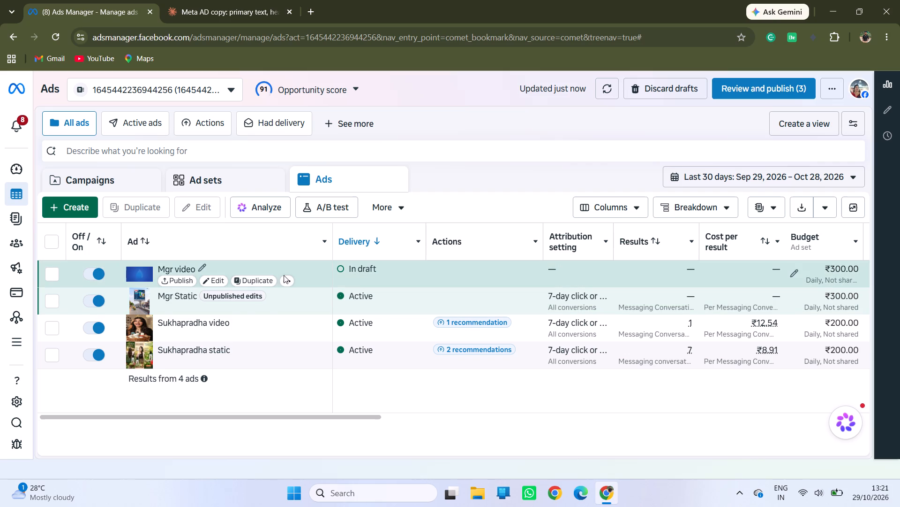
Open the Mgr Static ad and bring up its unpublished edits for review.
{"action": "left_click", "coordinate": [173, 308]}
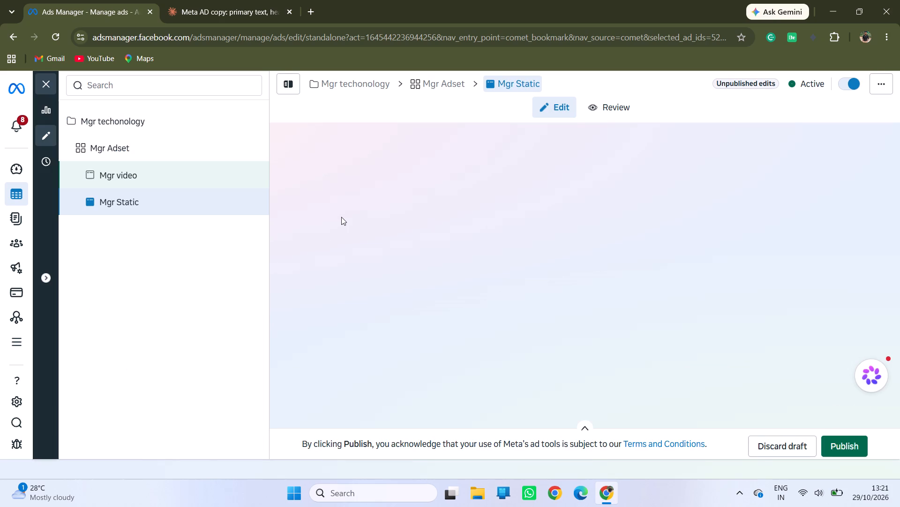
{"action": "left_click", "coordinate": [750, 84]}
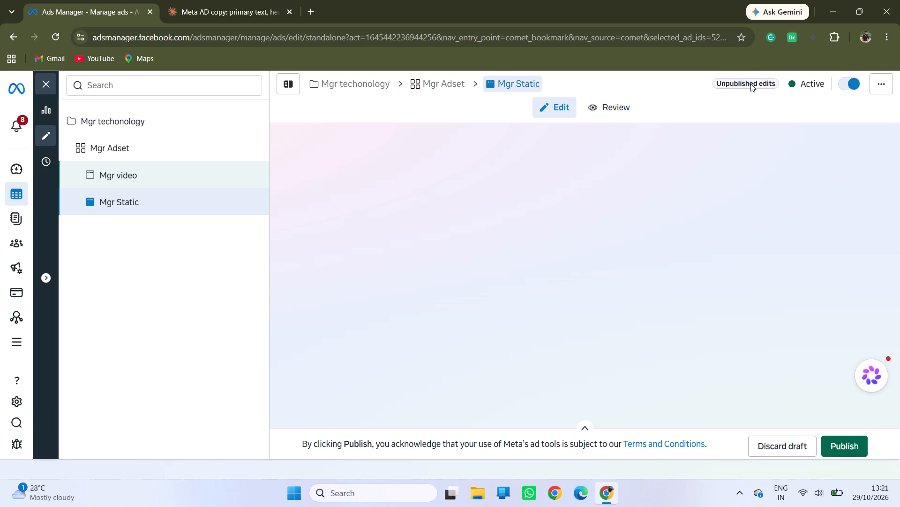
{"action": "triple_click", "coordinate": [750, 84]}
{"action": "triple_click", "coordinate": [750, 84]}
{"action": "triple_click", "coordinate": [750, 84]}
{"action": "left_click", "coordinate": [750, 84]}
{"action": "left_click", "coordinate": [755, 113]}
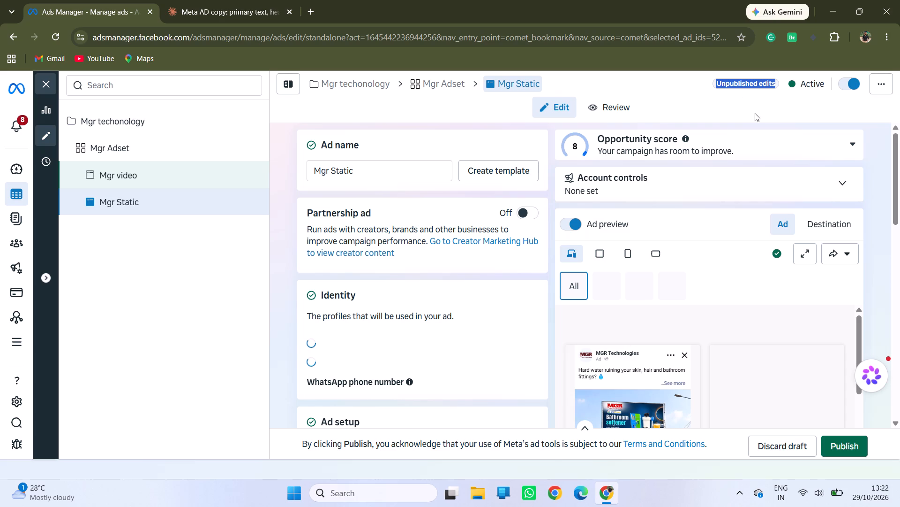
{"action": "left_click", "coordinate": [769, 103]}
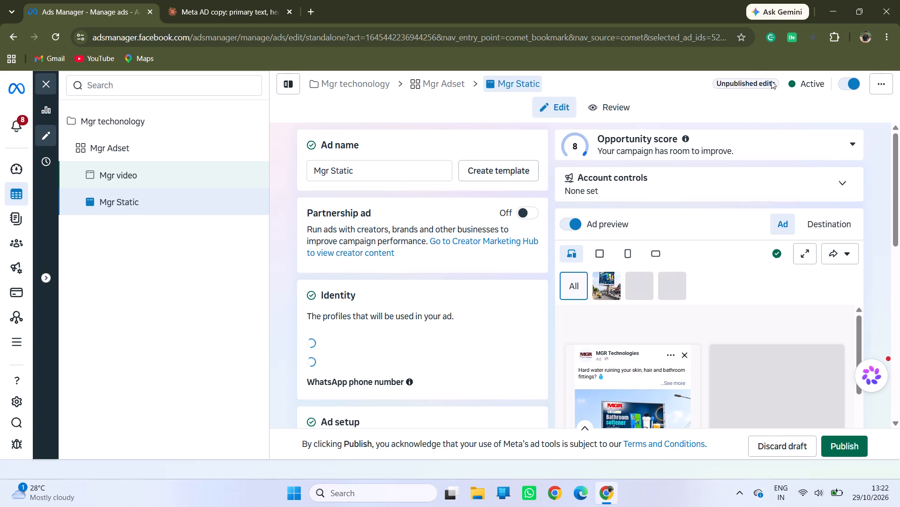
{"action": "left_click", "coordinate": [770, 82]}
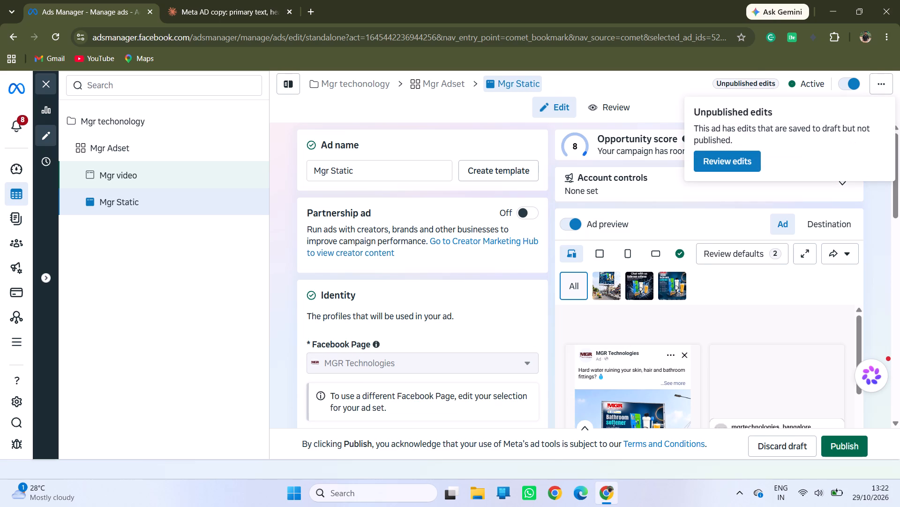
{"action": "left_click", "coordinate": [746, 159]}
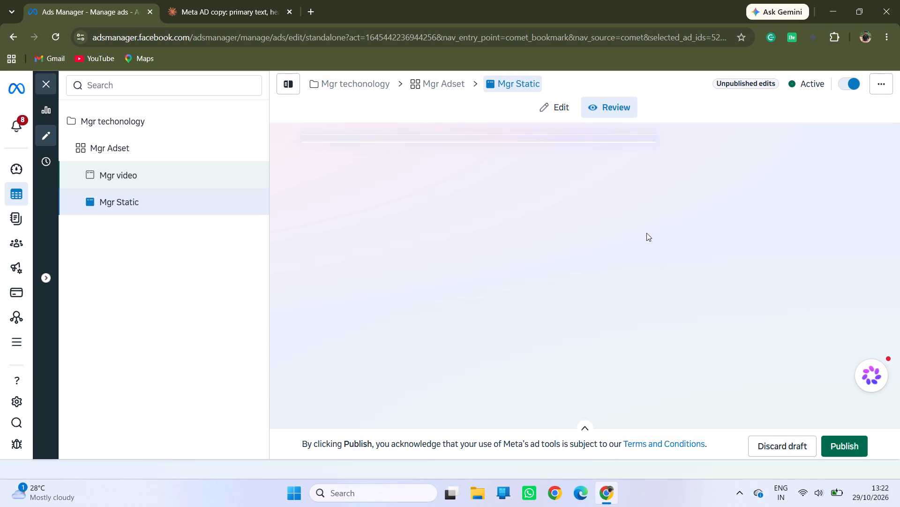
Examine the Mgr Static ad's previews across the Facebook and Instagram feed, Stories and Reels placements.
{"action": "scroll", "coordinate": [559, 303], "scroll_direction": "down", "scroll_amount": 3}
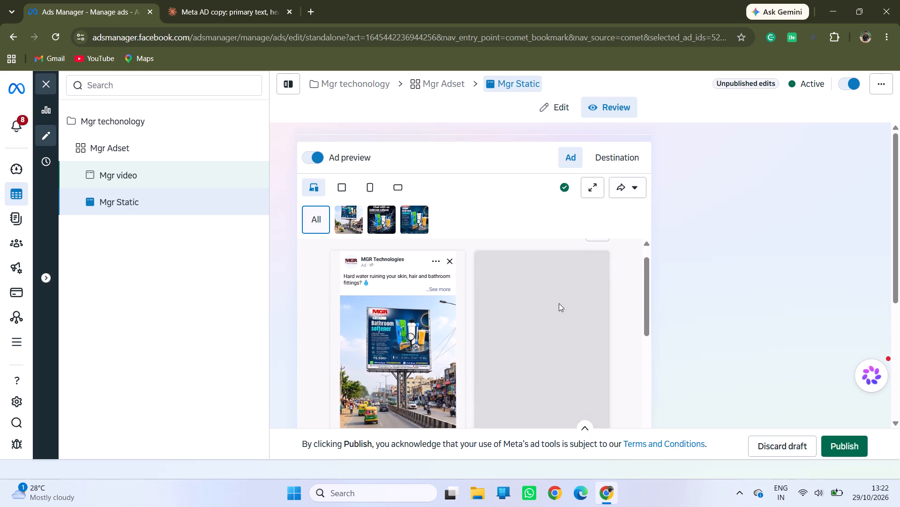
{"action": "scroll", "coordinate": [559, 303], "scroll_direction": "down", "scroll_amount": 7}
{"action": "scroll", "coordinate": [559, 303], "scroll_direction": "up", "scroll_amount": 1}
{"action": "scroll", "coordinate": [559, 303], "scroll_direction": "down", "scroll_amount": 20}
{"action": "scroll", "coordinate": [559, 303], "scroll_direction": "down", "scroll_amount": 2}
{"action": "scroll", "coordinate": [559, 303], "scroll_direction": "up", "scroll_amount": 1}
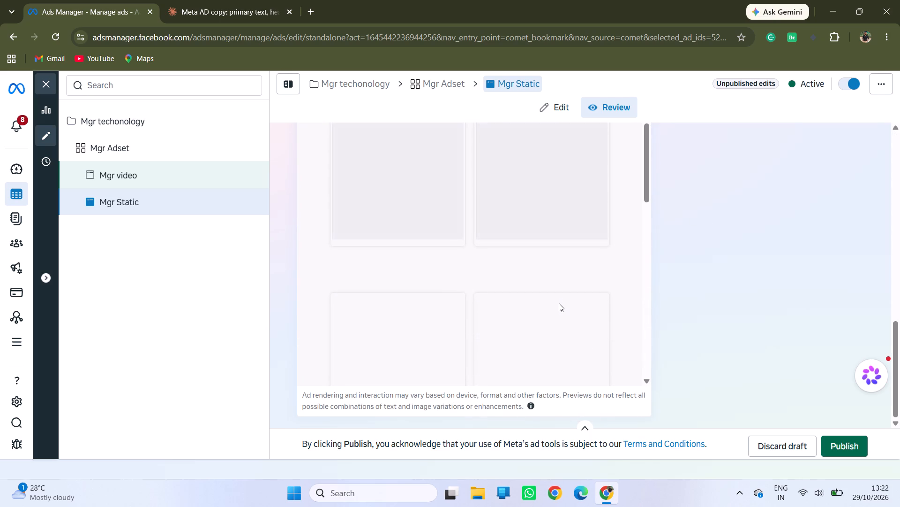
{"action": "scroll", "coordinate": [559, 303], "scroll_direction": "up", "scroll_amount": 1}
{"action": "scroll", "coordinate": [559, 303], "scroll_direction": "down", "scroll_amount": 2}
{"action": "scroll", "coordinate": [559, 303], "scroll_direction": "up", "scroll_amount": 1}
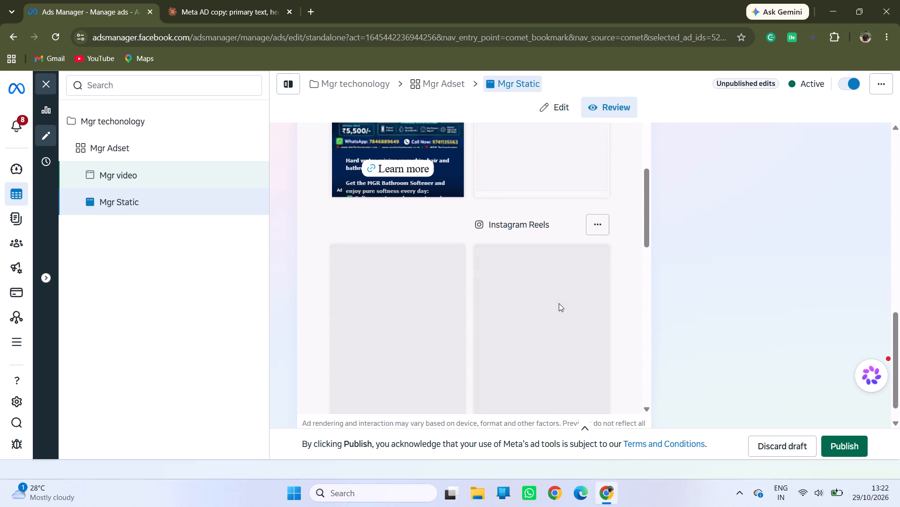
{"action": "scroll", "coordinate": [559, 303], "scroll_direction": "up", "scroll_amount": 3}
{"action": "scroll", "coordinate": [559, 303], "scroll_direction": "down", "scroll_amount": 8}
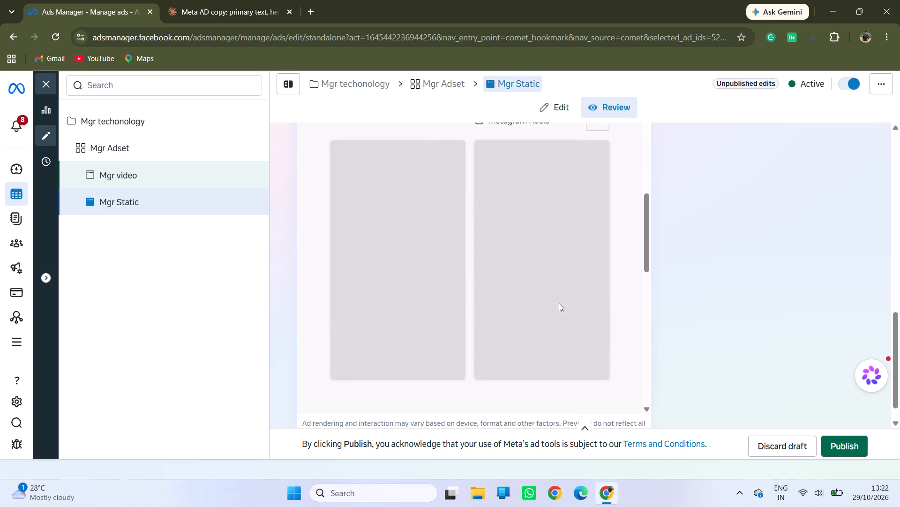
{"action": "scroll", "coordinate": [559, 303], "scroll_direction": "down", "scroll_amount": 3}
{"action": "scroll", "coordinate": [559, 303], "scroll_direction": "up", "scroll_amount": 1}
{"action": "right_click", "coordinate": [559, 303]}
{"action": "scroll", "coordinate": [559, 303], "scroll_direction": "down", "scroll_amount": 4}
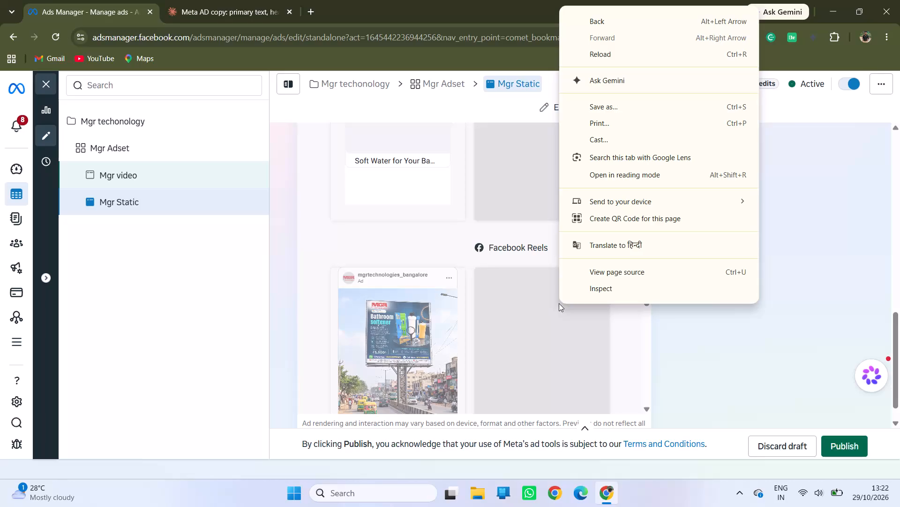
{"action": "left_click", "coordinate": [749, 393]}
{"action": "scroll", "coordinate": [438, 284], "scroll_direction": "up", "scroll_amount": 2}
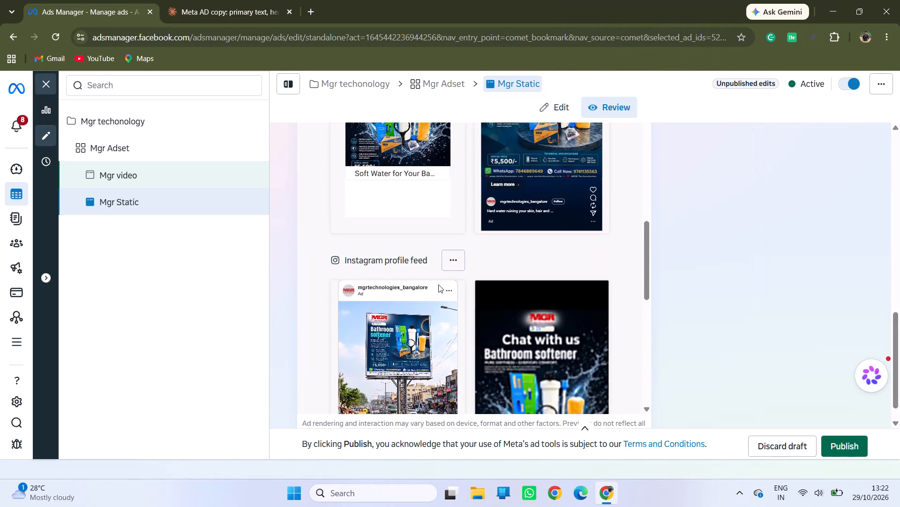
{"action": "scroll", "coordinate": [438, 284], "scroll_direction": "up", "scroll_amount": 4}
{"action": "scroll", "coordinate": [438, 284], "scroll_direction": "down", "scroll_amount": 8}
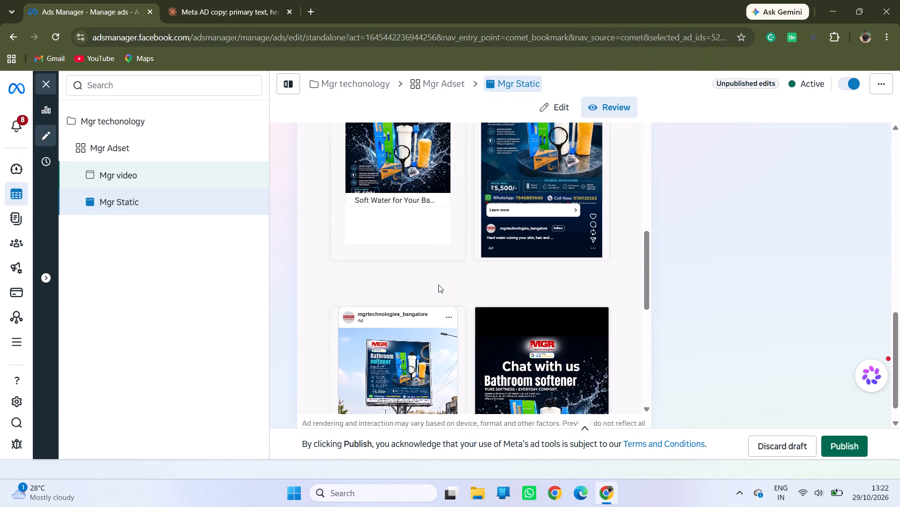
{"action": "scroll", "coordinate": [438, 284], "scroll_direction": "down", "scroll_amount": 8}
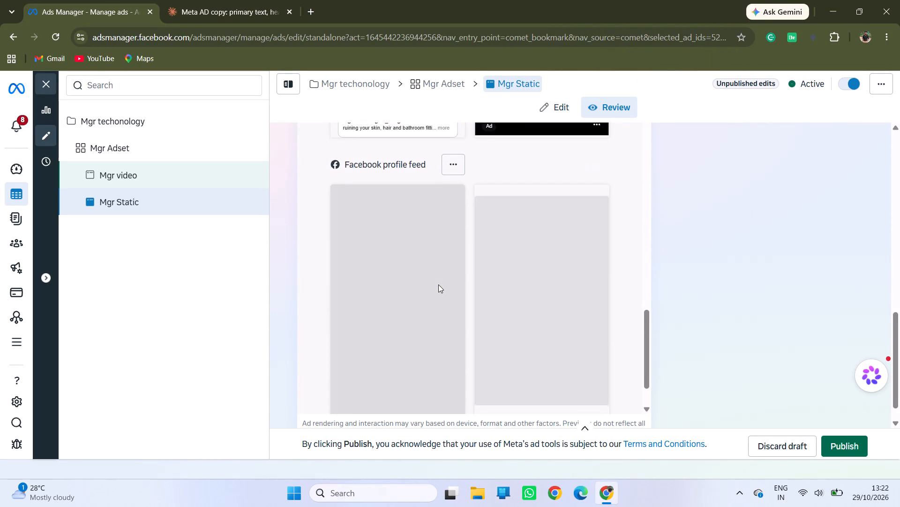
{"action": "scroll", "coordinate": [438, 284], "scroll_direction": "down", "scroll_amount": 1}
{"action": "scroll", "coordinate": [438, 284], "scroll_direction": "up", "scroll_amount": 1}
{"action": "scroll", "coordinate": [453, 231], "scroll_direction": "up", "scroll_amount": 2}
{"action": "scroll", "coordinate": [453, 231], "scroll_direction": "down", "scroll_amount": 4}
{"action": "scroll", "coordinate": [453, 231], "scroll_direction": "up", "scroll_amount": 1}
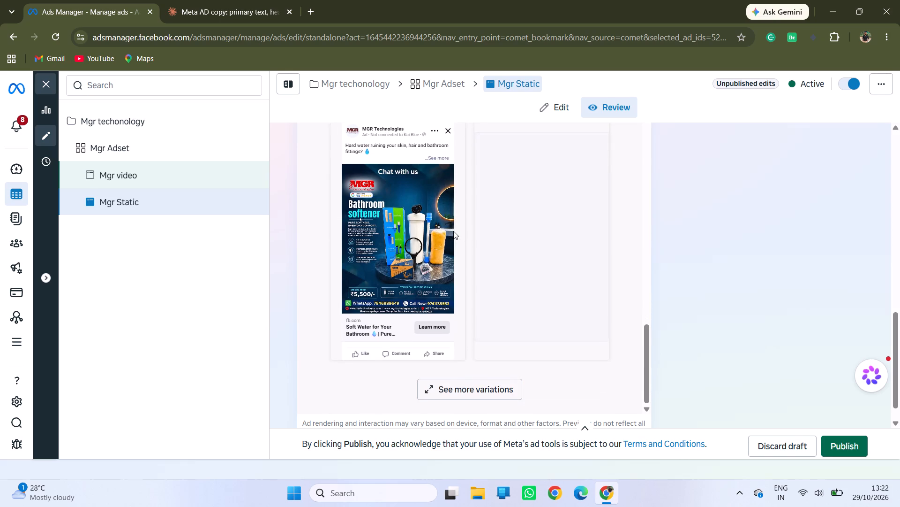
{"action": "scroll", "coordinate": [453, 231], "scroll_direction": "up", "scroll_amount": 1}
{"action": "scroll", "coordinate": [453, 231], "scroll_direction": "down", "scroll_amount": 7}
{"action": "scroll", "coordinate": [530, 256], "scroll_direction": "up", "scroll_amount": 20}
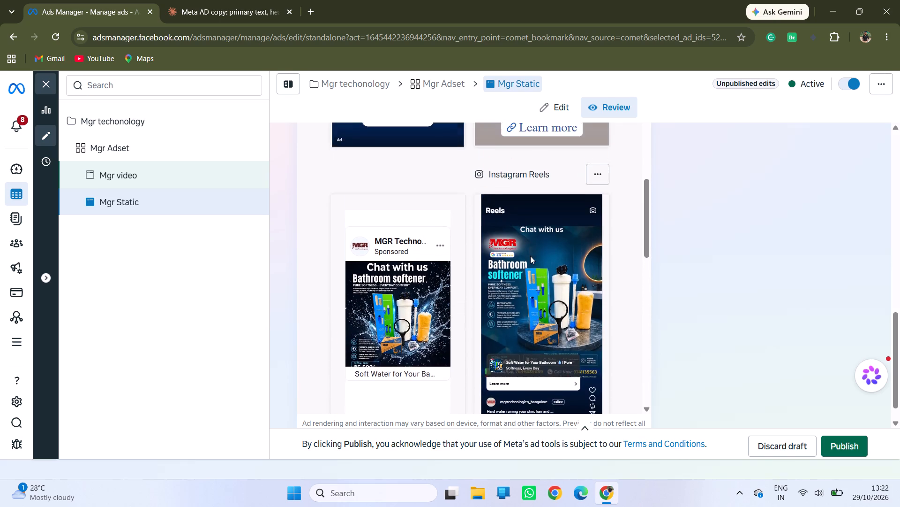
{"action": "scroll", "coordinate": [530, 256], "scroll_direction": "up", "scroll_amount": 18}
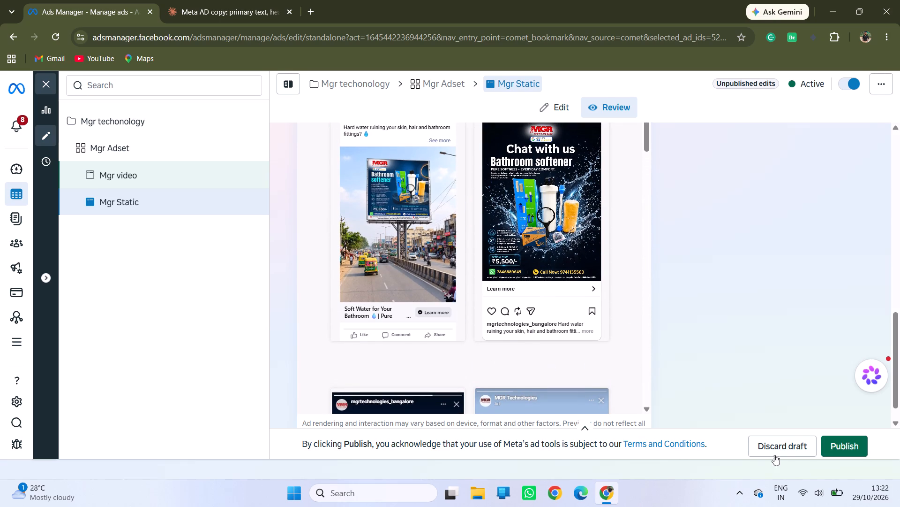
Publish the Mgr Static ad's draft edits and clear its selection in the ads list.
{"action": "left_click", "coordinate": [838, 446]}
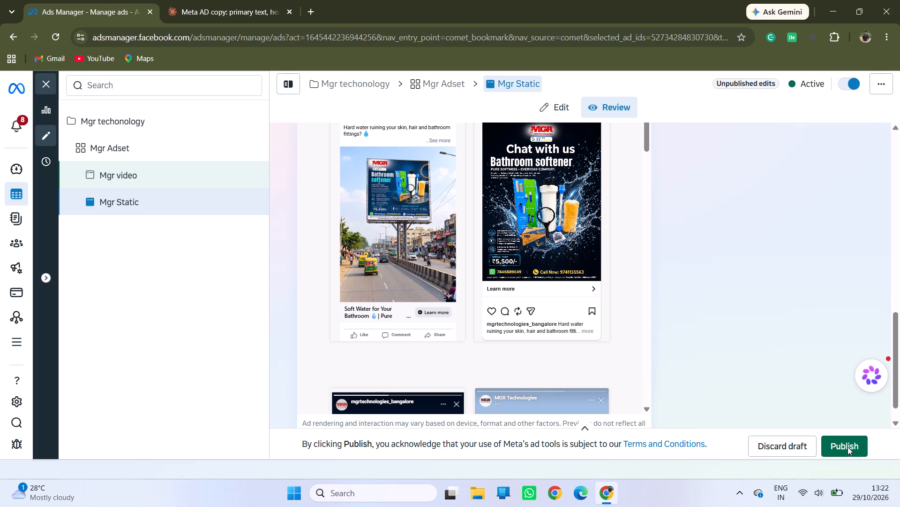
{"action": "scroll", "coordinate": [507, 363], "scroll_direction": "down", "scroll_amount": 7}
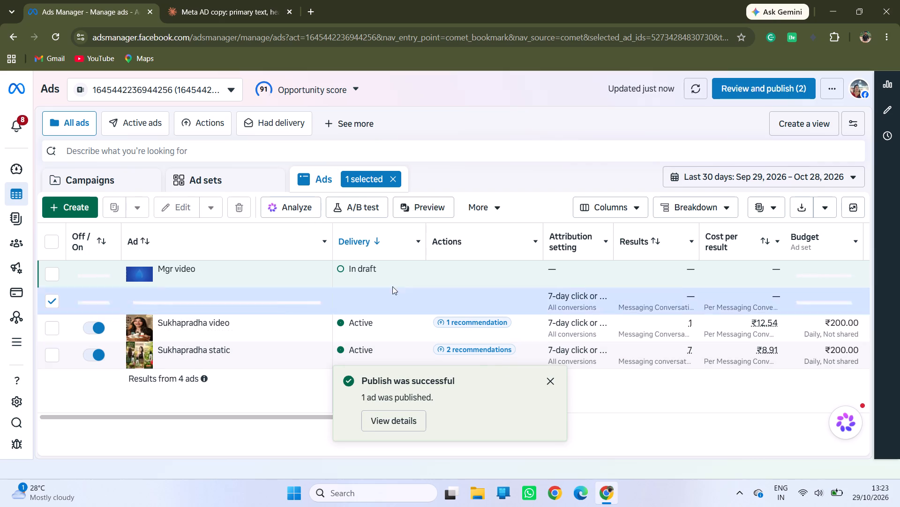
{"action": "left_click", "coordinate": [551, 382]}
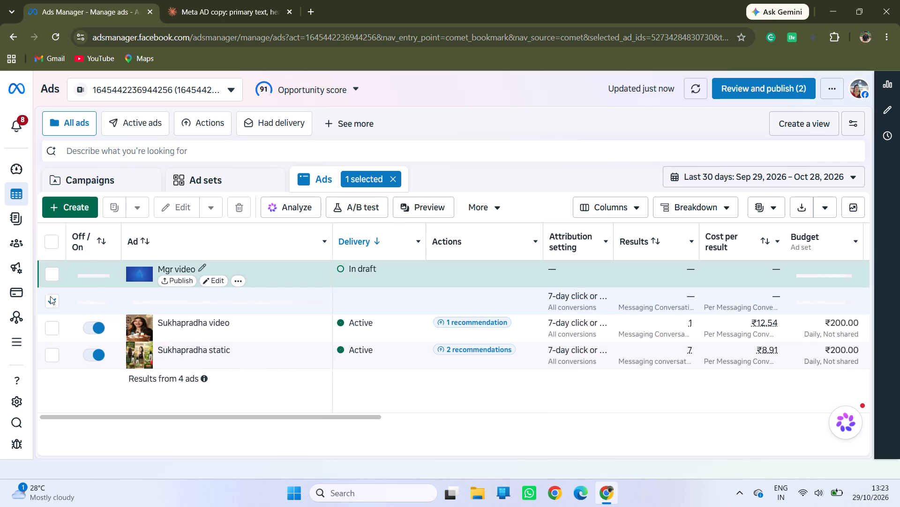
{"action": "left_click", "coordinate": [50, 301]}
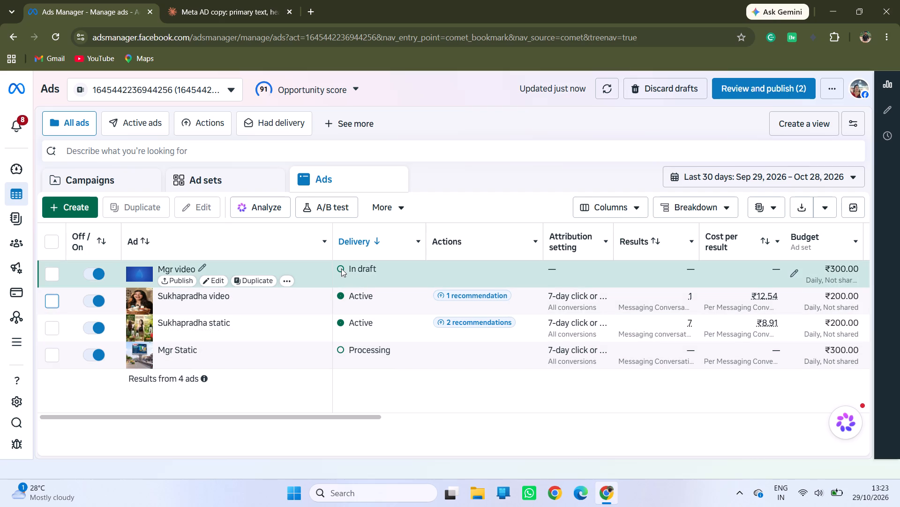
Open the Mgr video draft ad for editing from the ads list.
{"action": "left_click", "coordinate": [218, 279]}
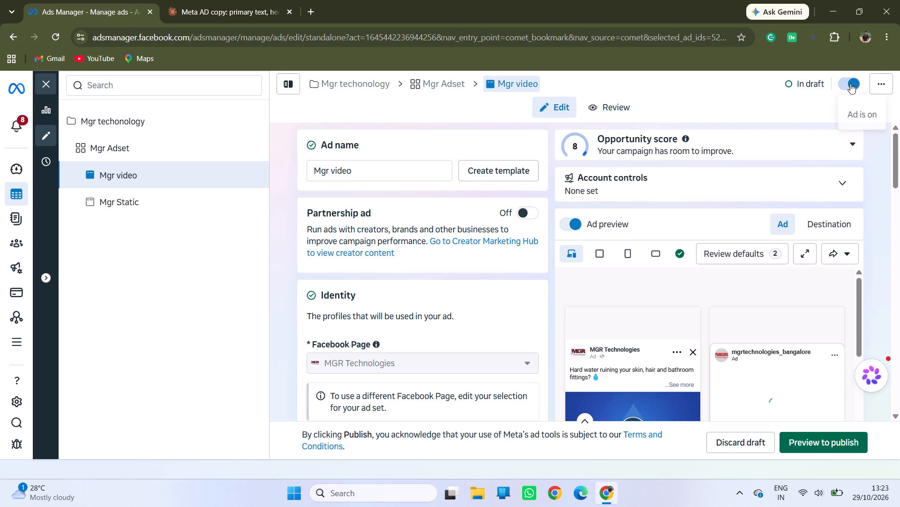
Examine the Mgr video ad's previews for the Facebook and Instagram feed and Stories placements.
{"action": "scroll", "coordinate": [760, 275], "scroll_direction": "down", "scroll_amount": 14}
{"action": "scroll", "coordinate": [760, 275], "scroll_direction": "up", "scroll_amount": 3}
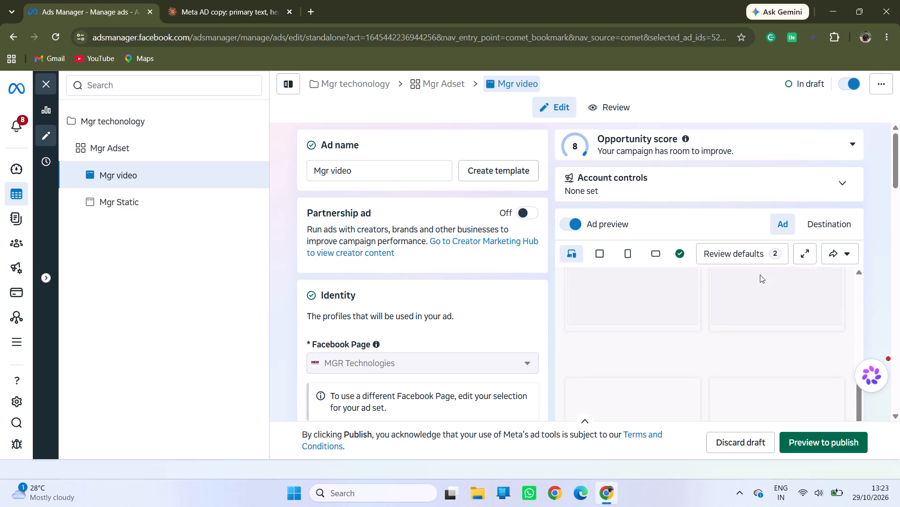
{"action": "scroll", "coordinate": [760, 275], "scroll_direction": "up", "scroll_amount": 15}
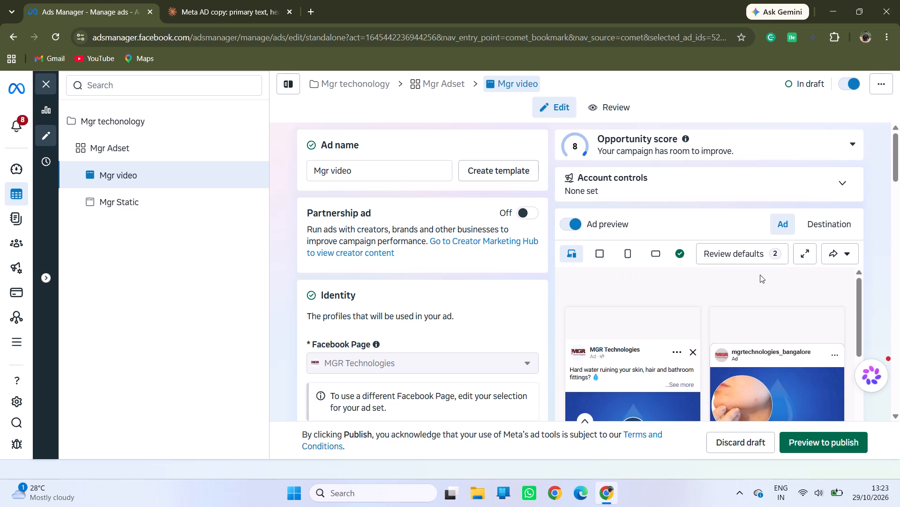
{"action": "scroll", "coordinate": [760, 275], "scroll_direction": "up", "scroll_amount": 1}
{"action": "scroll", "coordinate": [736, 372], "scroll_direction": "down", "scroll_amount": 8}
{"action": "scroll", "coordinate": [736, 372], "scroll_direction": "up", "scroll_amount": 1}
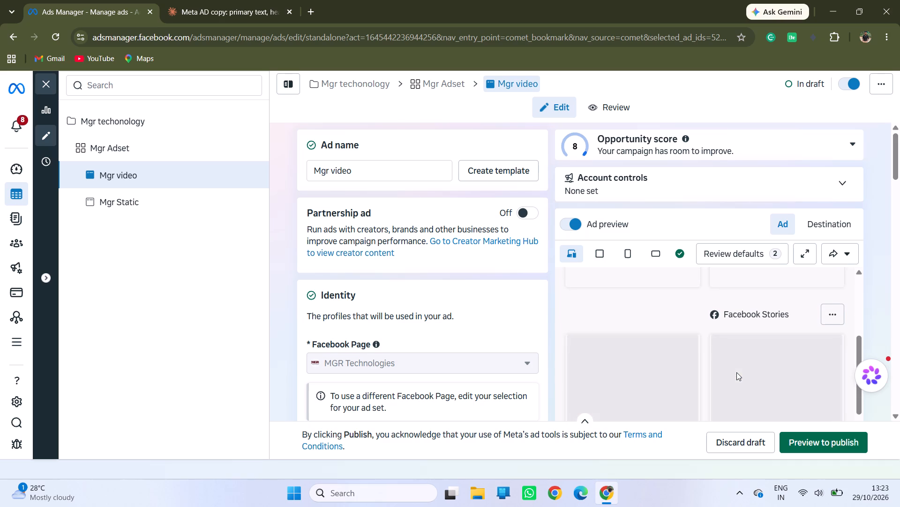
{"action": "scroll", "coordinate": [735, 346], "scroll_direction": "up", "scroll_amount": 3}
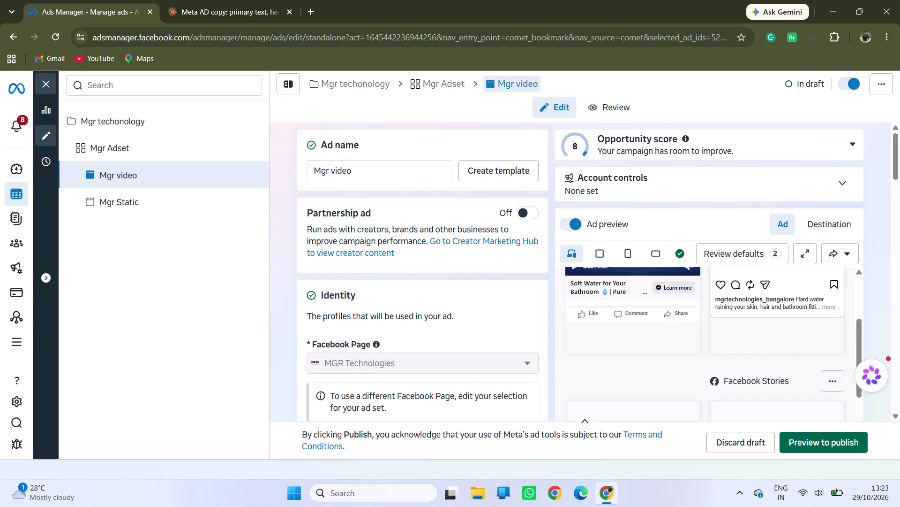
{"action": "scroll", "coordinate": [735, 346], "scroll_direction": "up", "scroll_amount": 4}
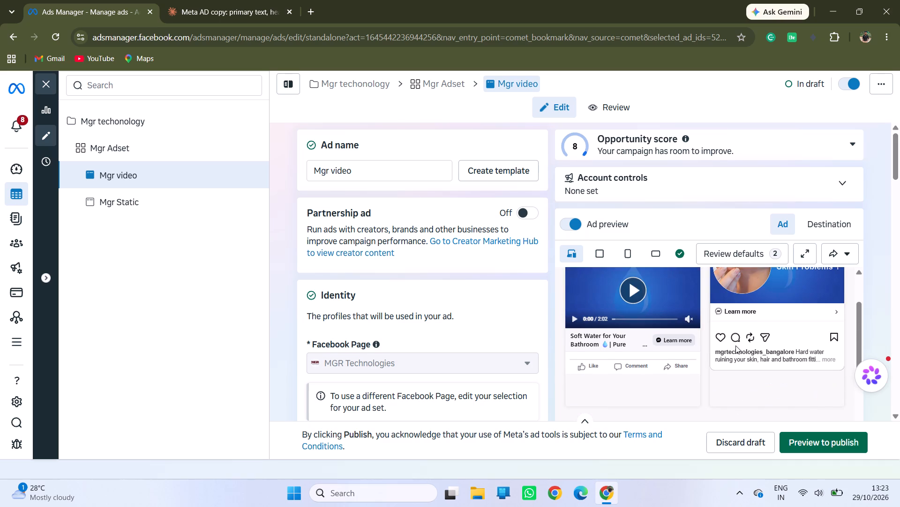
{"action": "scroll", "coordinate": [735, 346], "scroll_direction": "up", "scroll_amount": 4}
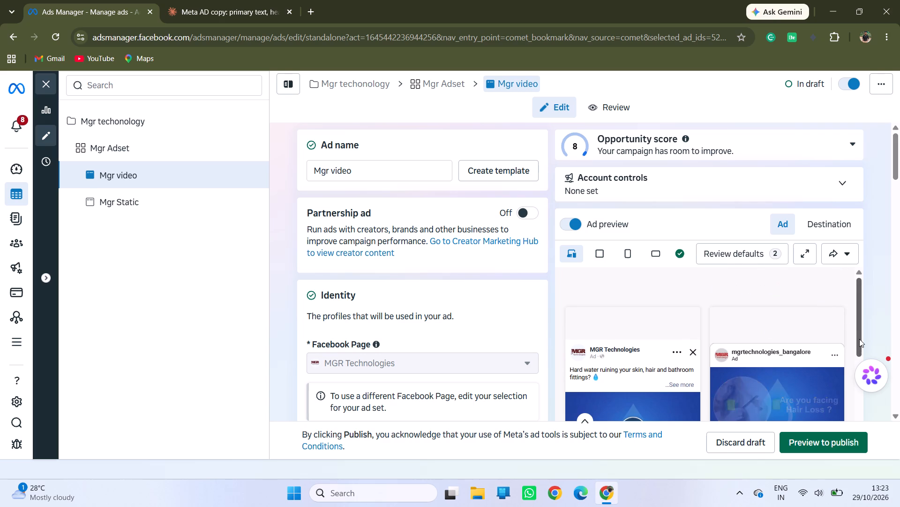
{"action": "left_click_drag", "start_coordinate": [859, 339], "coordinate": [862, 376]}
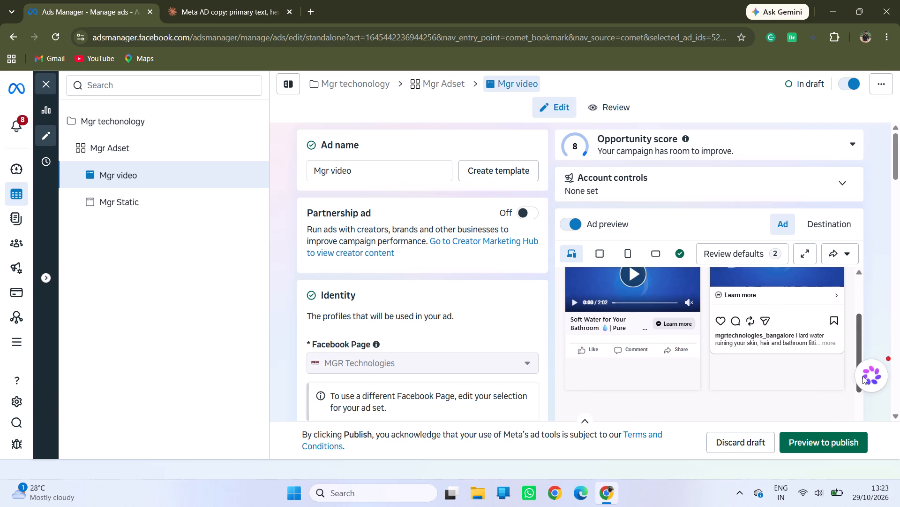
{"action": "left_click_drag", "start_coordinate": [862, 376], "coordinate": [867, 407]}
{"action": "left_click_drag", "start_coordinate": [860, 397], "coordinate": [861, 404]}
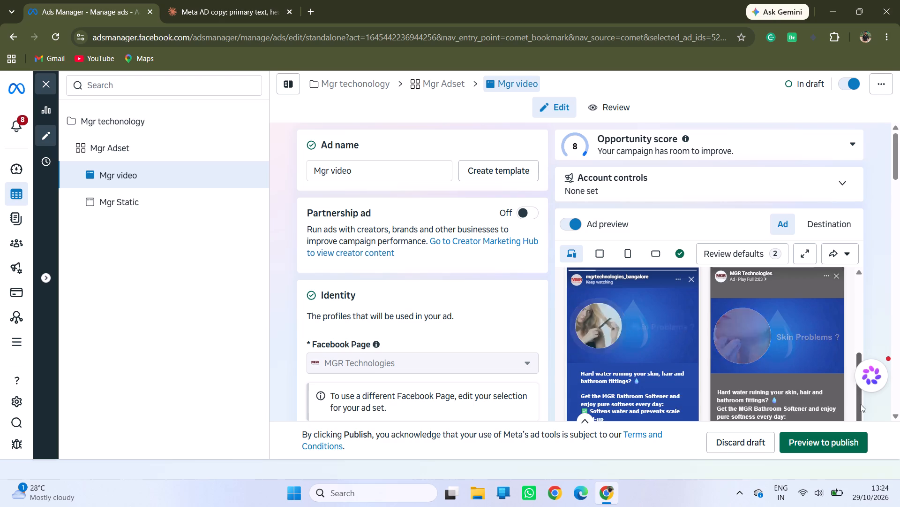
{"action": "left_click_drag", "start_coordinate": [861, 404], "coordinate": [866, 432]}
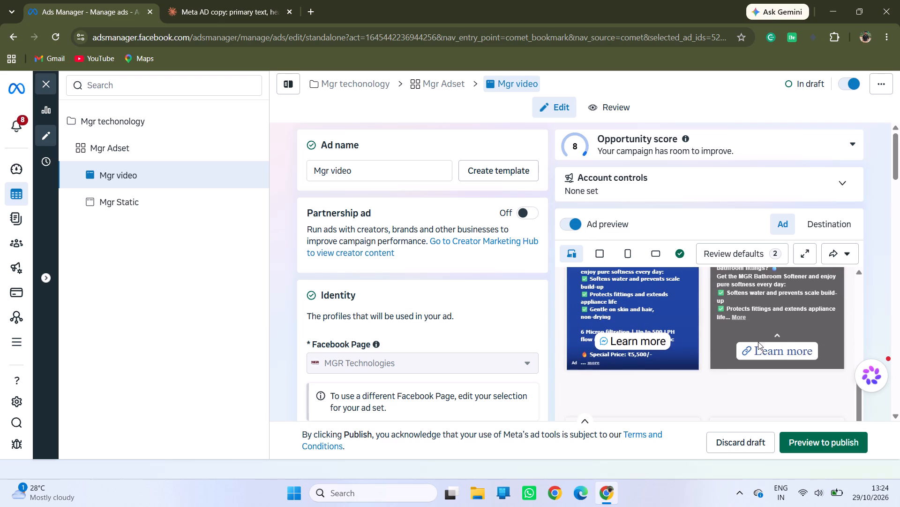
{"action": "right_click_drag", "start_coordinate": [746, 334], "coordinate": [754, 251]}
{"action": "right_click_drag", "start_coordinate": [754, 252], "coordinate": [754, 259]}
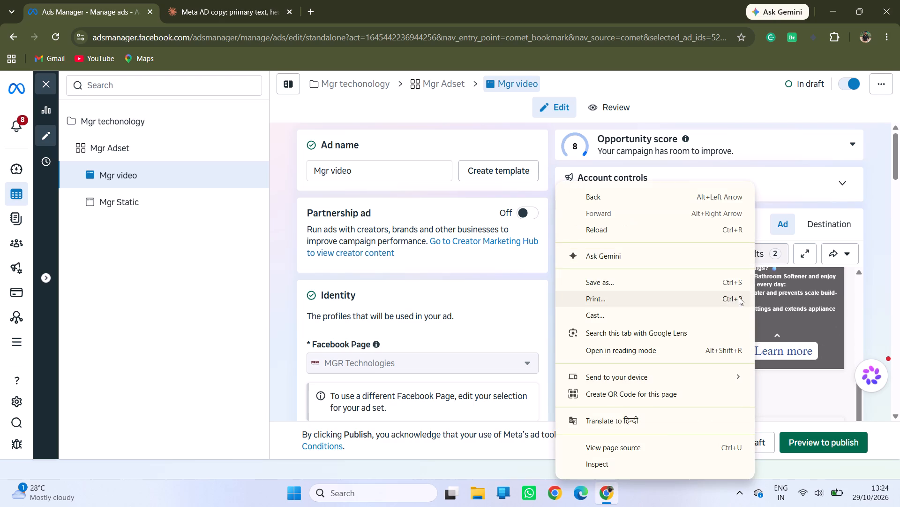
{"action": "left_click", "coordinate": [881, 260]}
Examine the Mgr video ad's remaining placement previews, from Instagram Reels through to the Facebook profile feed.
{"action": "scroll", "coordinate": [747, 333], "scroll_direction": "down", "scroll_amount": 1}
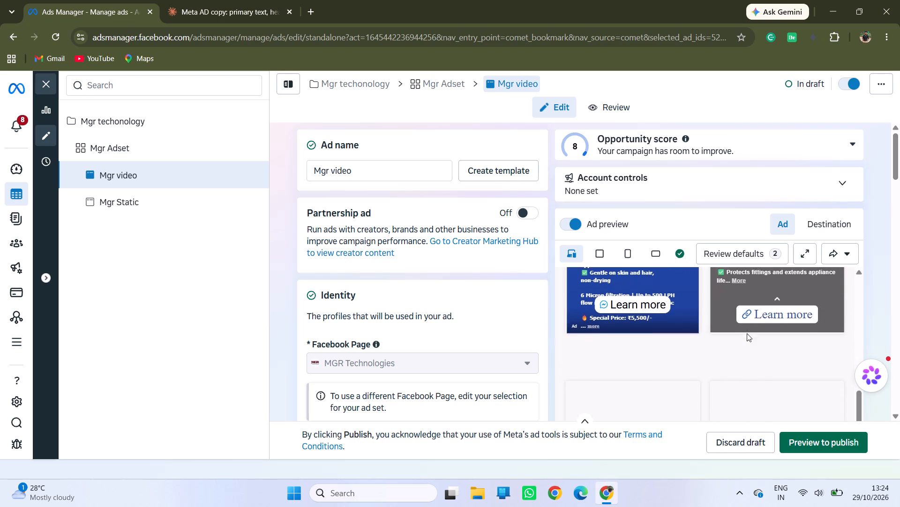
{"action": "scroll", "coordinate": [747, 333], "scroll_direction": "down", "scroll_amount": 3}
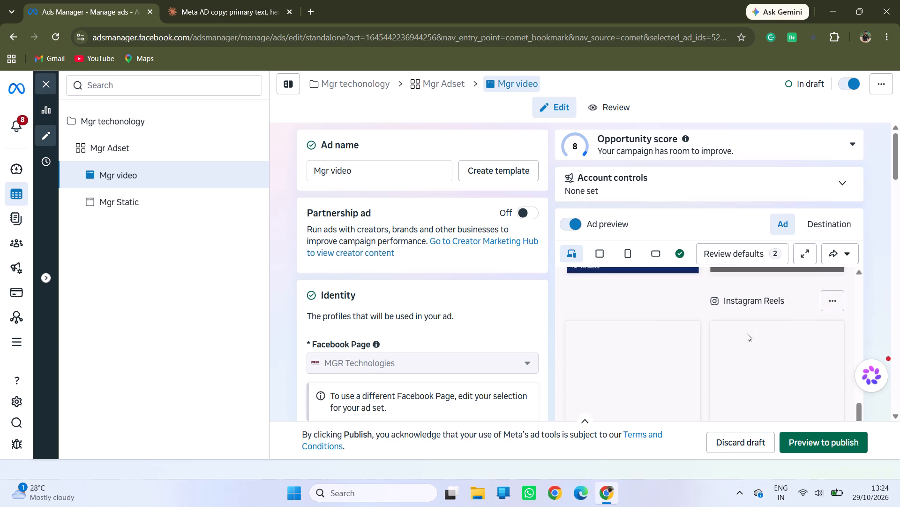
{"action": "scroll", "coordinate": [747, 333], "scroll_direction": "down", "scroll_amount": 1}
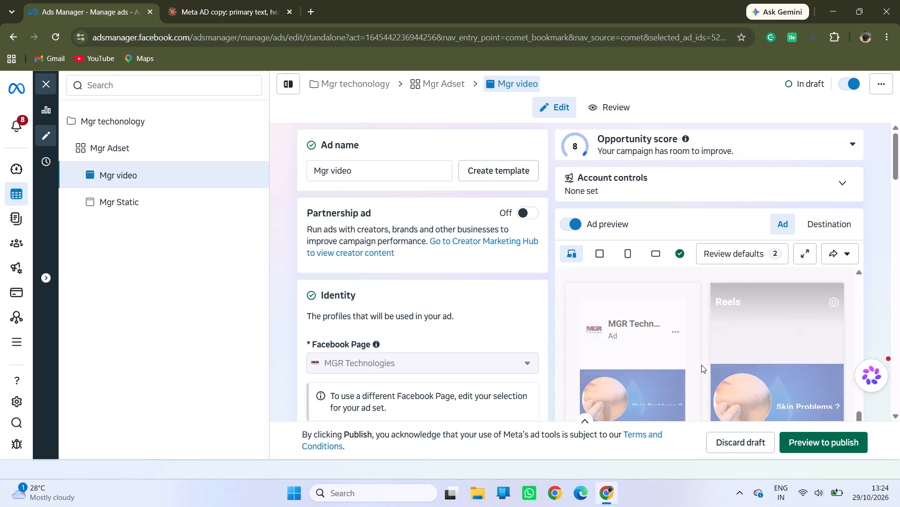
{"action": "scroll", "coordinate": [701, 365], "scroll_direction": "down", "scroll_amount": 4}
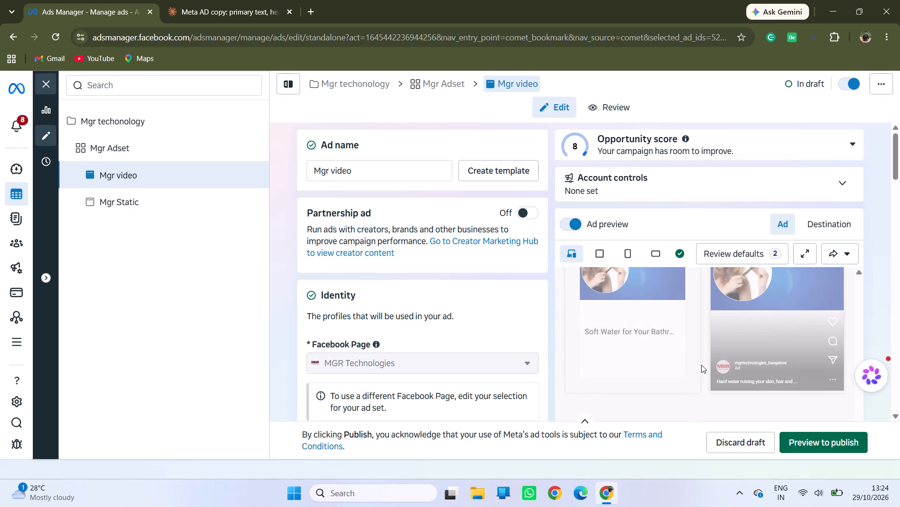
{"action": "scroll", "coordinate": [701, 365], "scroll_direction": "down", "scroll_amount": 3}
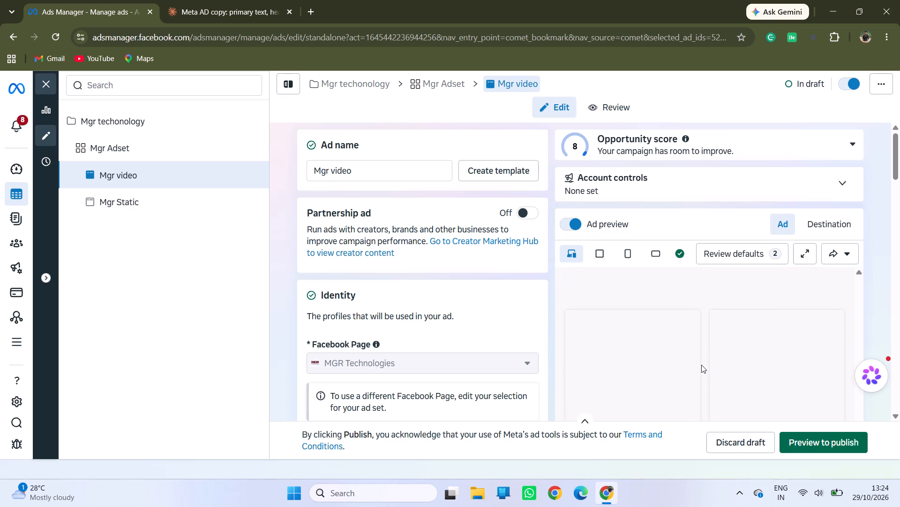
{"action": "scroll", "coordinate": [701, 365], "scroll_direction": "down", "scroll_amount": 5}
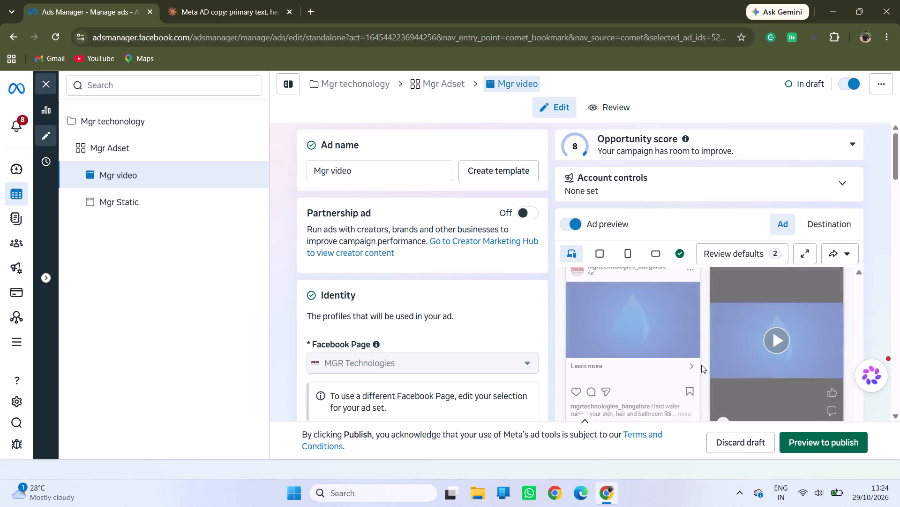
{"action": "scroll", "coordinate": [701, 365], "scroll_direction": "down", "scroll_amount": 4}
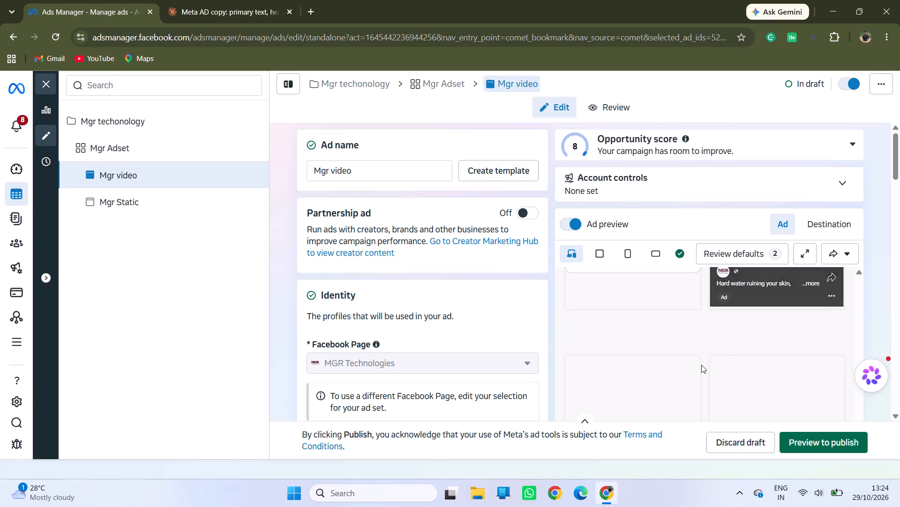
{"action": "scroll", "coordinate": [701, 365], "scroll_direction": "down", "scroll_amount": 2}
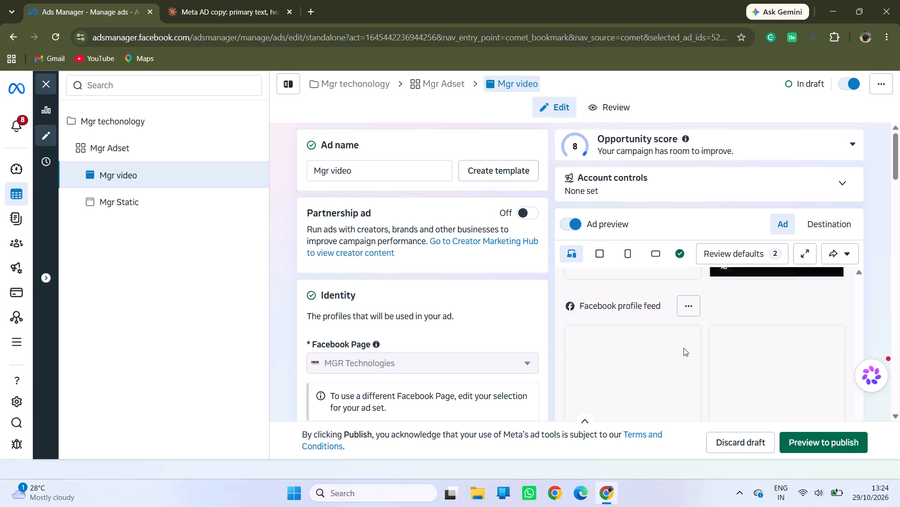
{"action": "scroll", "coordinate": [711, 349], "scroll_direction": "down", "scroll_amount": 1}
Look through the Mgr video ad's settings, from identity and ad setup through creative media and conversations to tracking.
{"action": "scroll", "coordinate": [711, 349], "scroll_direction": "down", "scroll_amount": 1}
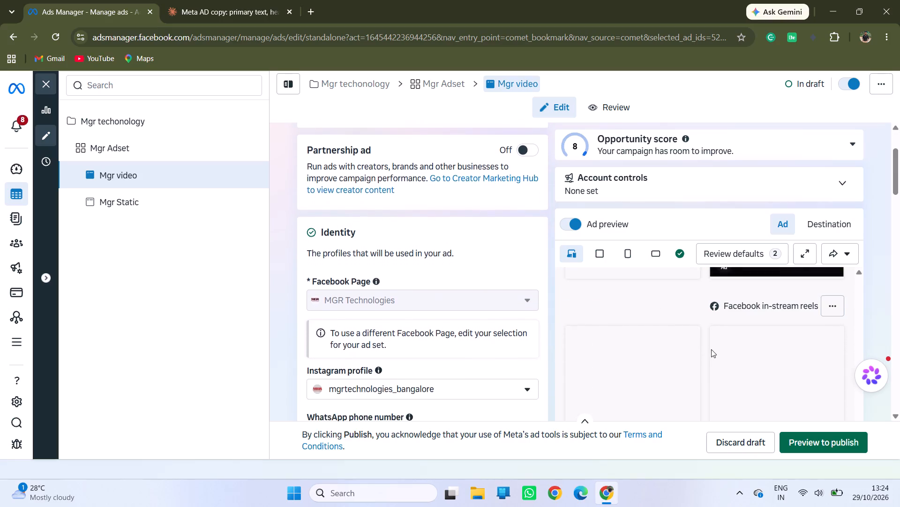
{"action": "scroll", "coordinate": [711, 349], "scroll_direction": "down", "scroll_amount": 9}
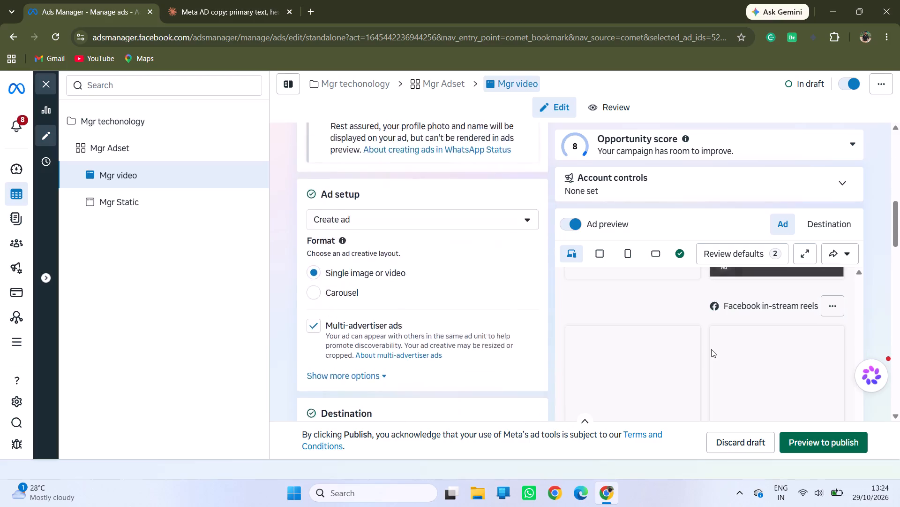
{"action": "scroll", "coordinate": [711, 349], "scroll_direction": "down", "scroll_amount": 18}
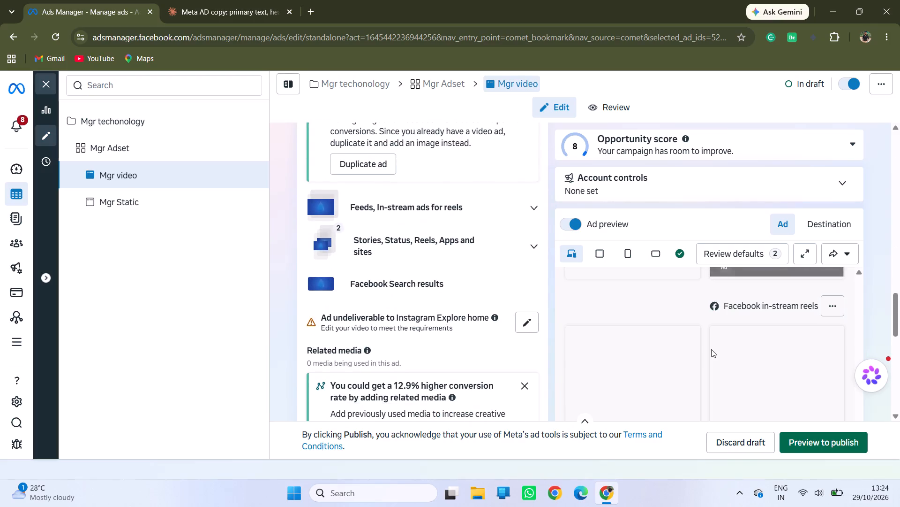
{"action": "scroll", "coordinate": [711, 349], "scroll_direction": "down", "scroll_amount": 20}
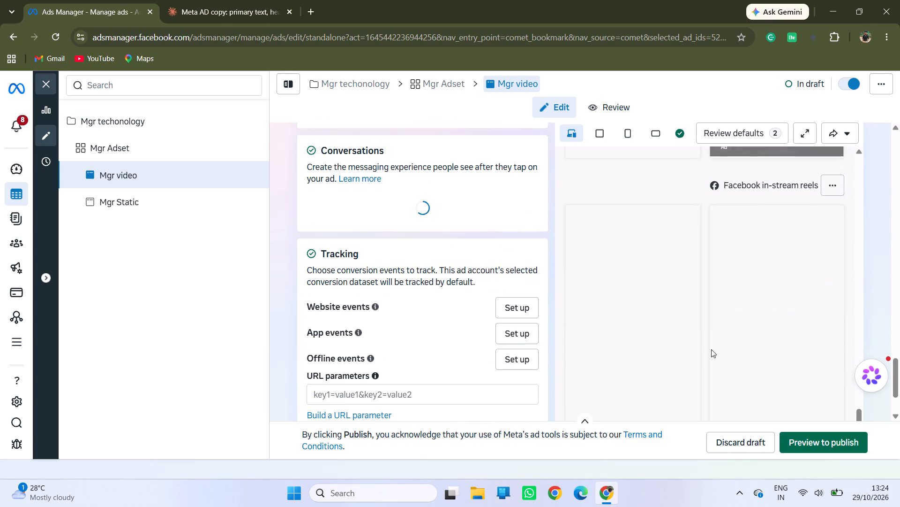
{"action": "scroll", "coordinate": [711, 349], "scroll_direction": "down", "scroll_amount": 5}
{"action": "scroll", "coordinate": [728, 309], "scroll_direction": "down", "scroll_amount": 2}
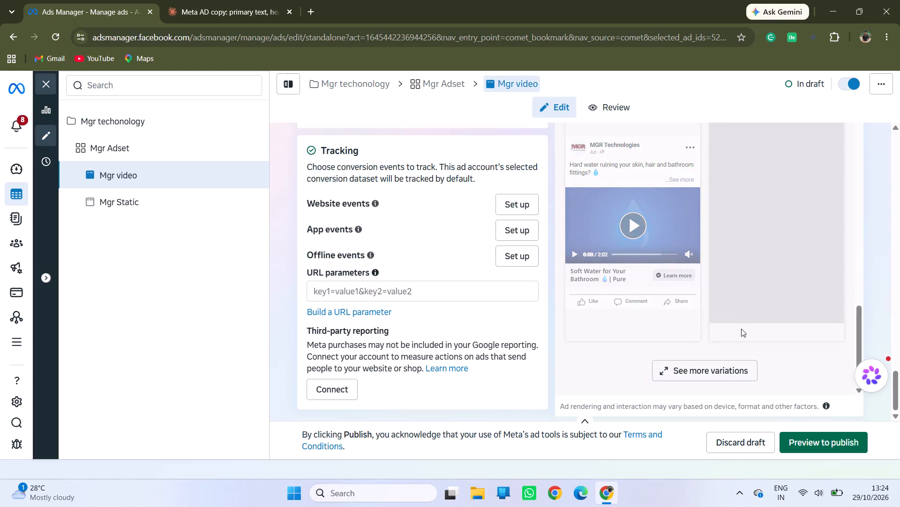
Recheck the Mgr video ad's last previews, including the Facebook profile feed and Facebook in-stream reels.
{"action": "scroll", "coordinate": [760, 266], "scroll_direction": "up", "scroll_amount": 2}
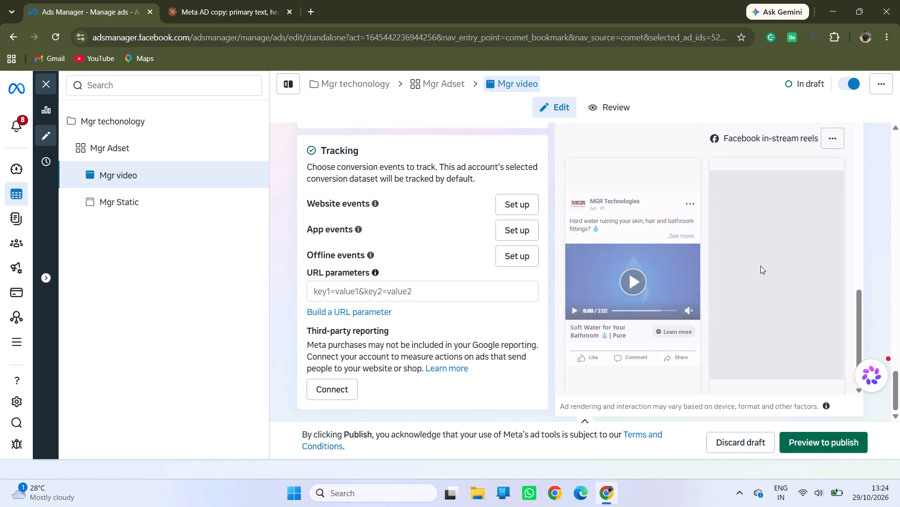
{"action": "scroll", "coordinate": [760, 266], "scroll_direction": "up", "scroll_amount": 1}
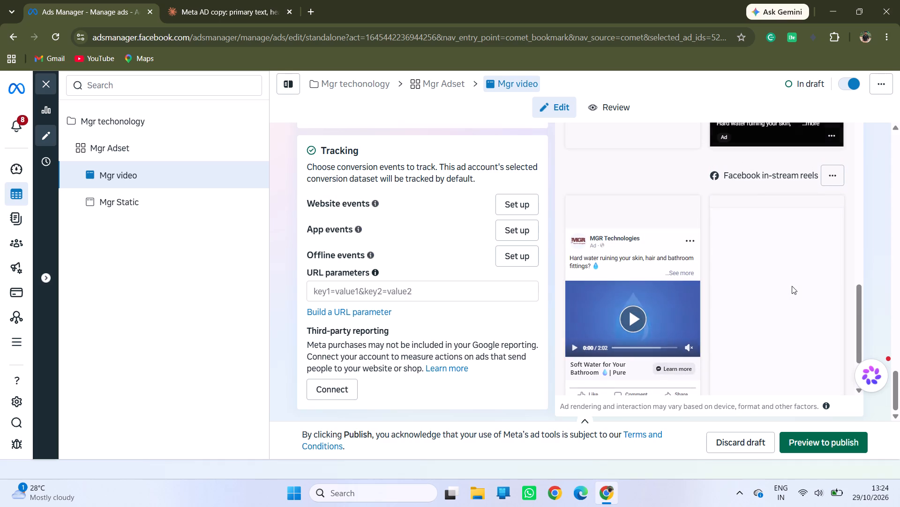
{"action": "scroll", "coordinate": [698, 239], "scroll_direction": "up", "scroll_amount": 2}
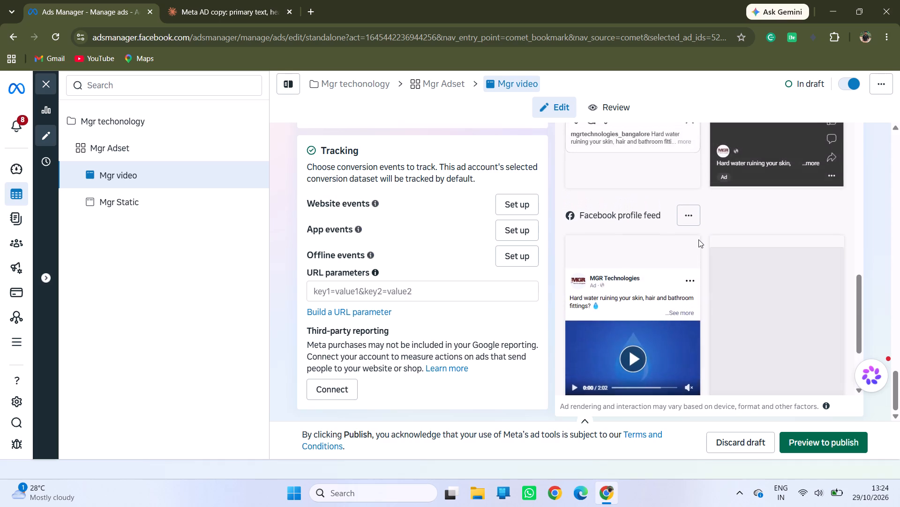
{"action": "scroll", "coordinate": [698, 239], "scroll_direction": "up", "scroll_amount": 1}
{"action": "scroll", "coordinate": [698, 239], "scroll_direction": "down", "scroll_amount": 8}
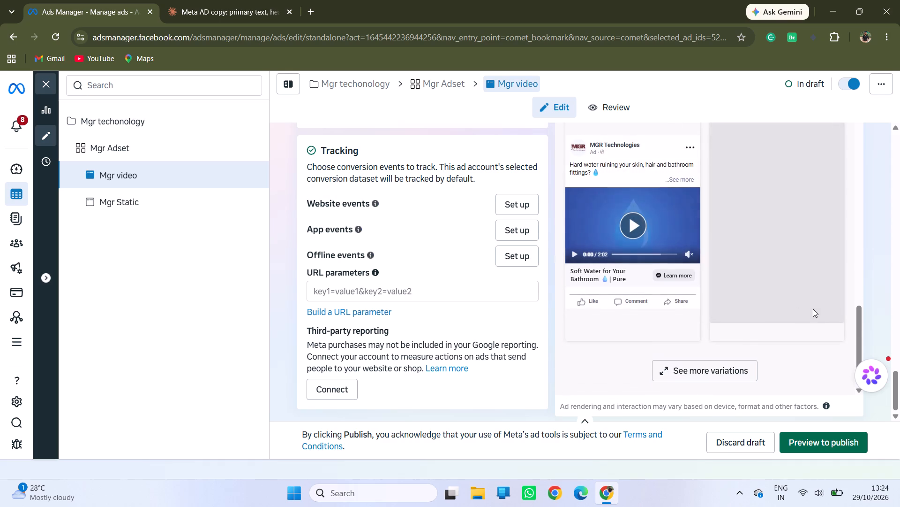
Start the preview-to-publish process for the Mgr video draft ad.
{"action": "left_click", "coordinate": [819, 444]}
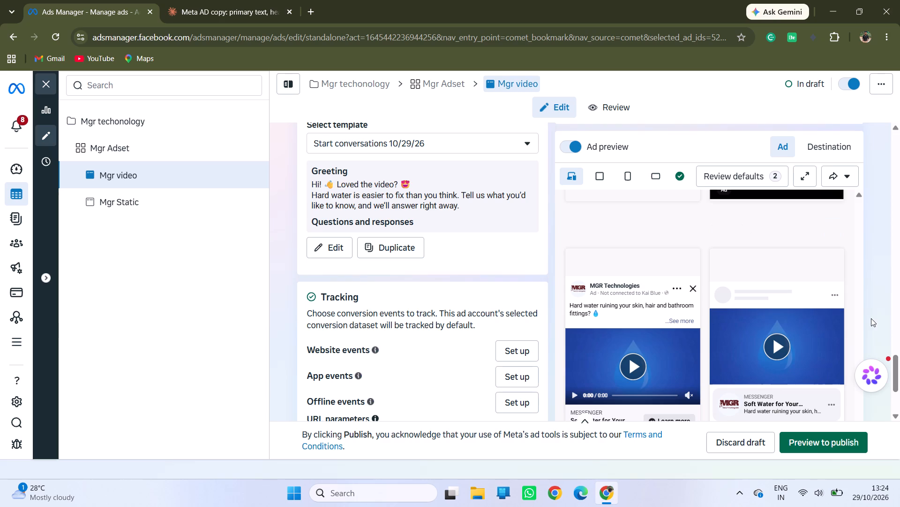
{"action": "scroll", "coordinate": [777, 351], "scroll_direction": "down", "scroll_amount": 14}
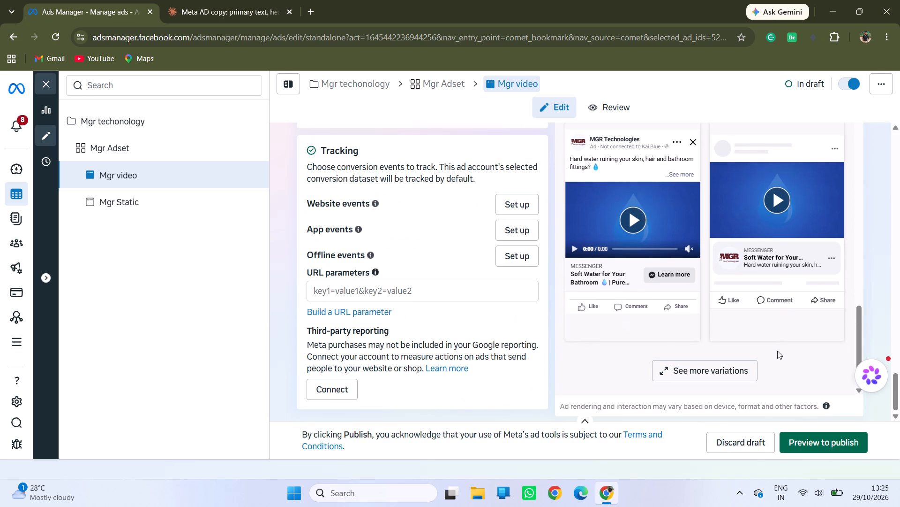
{"action": "scroll", "coordinate": [777, 351], "scroll_direction": "down", "scroll_amount": 1}
{"action": "left_click", "coordinate": [822, 446]}
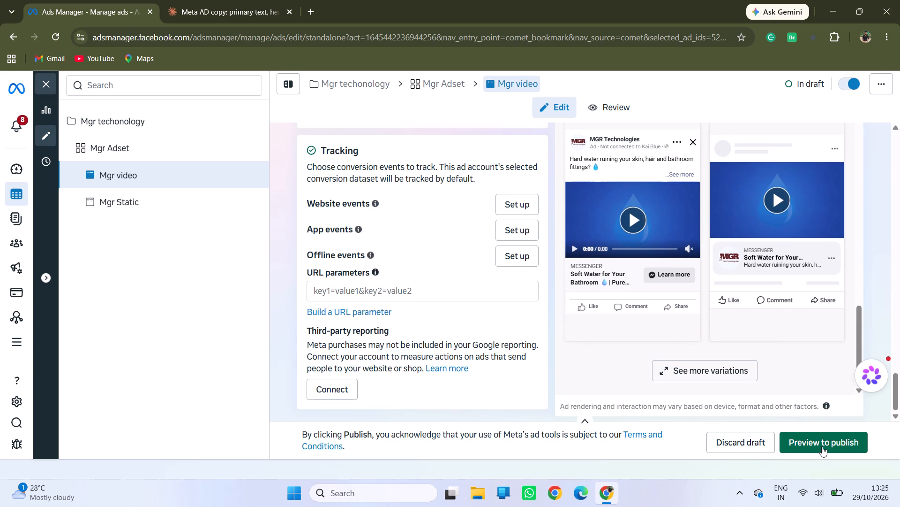
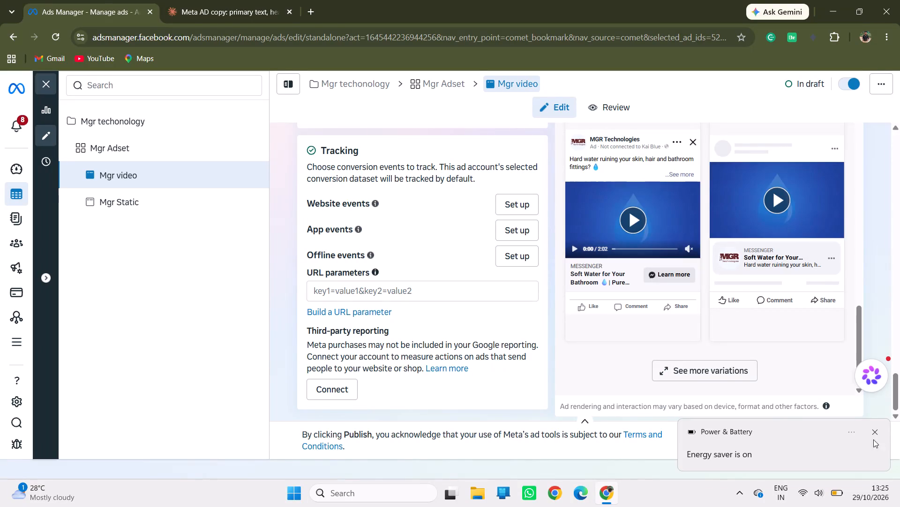
Dismiss the energy saver notification that covers the ad's publishing controls.
{"action": "left_click", "coordinate": [877, 431]}
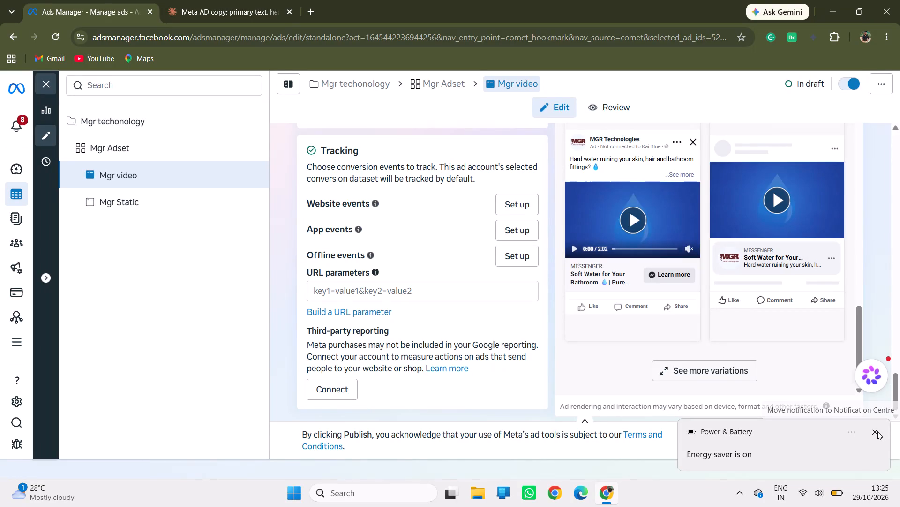
Look back over the Mgr video ad's settings and try to switch the draft ad off.
{"action": "scroll", "coordinate": [730, 409], "scroll_direction": "down", "scroll_amount": 6}
{"action": "scroll", "coordinate": [730, 409], "scroll_direction": "up", "scroll_amount": 5}
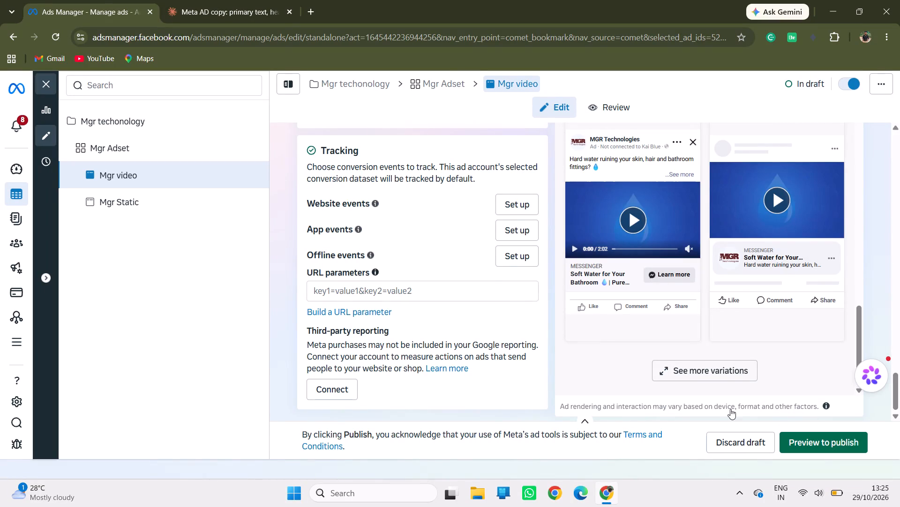
{"action": "scroll", "coordinate": [628, 161], "scroll_direction": "up", "scroll_amount": 8}
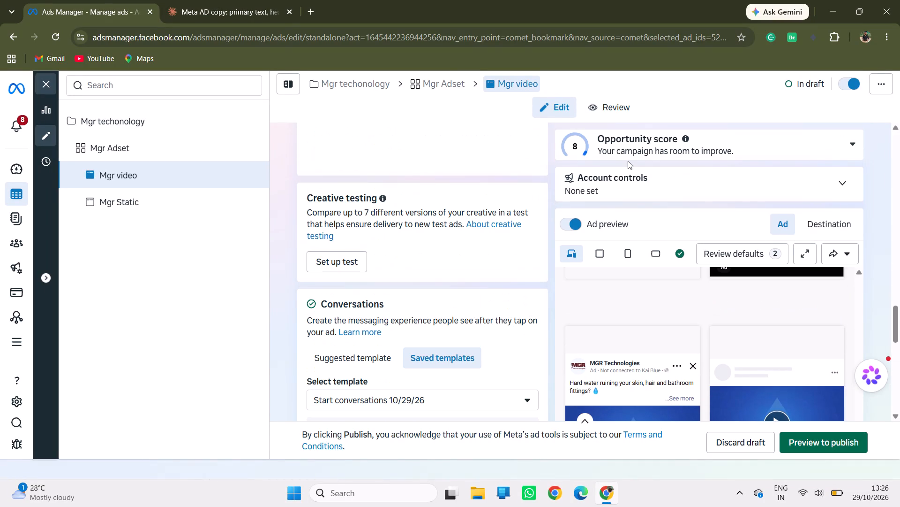
{"action": "scroll", "coordinate": [628, 161], "scroll_direction": "up", "scroll_amount": 10}
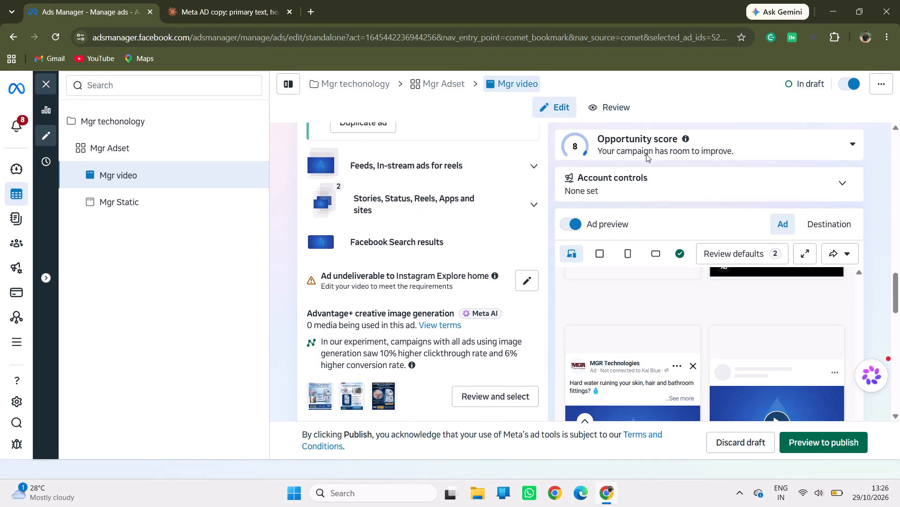
{"action": "left_click", "coordinate": [843, 85]}
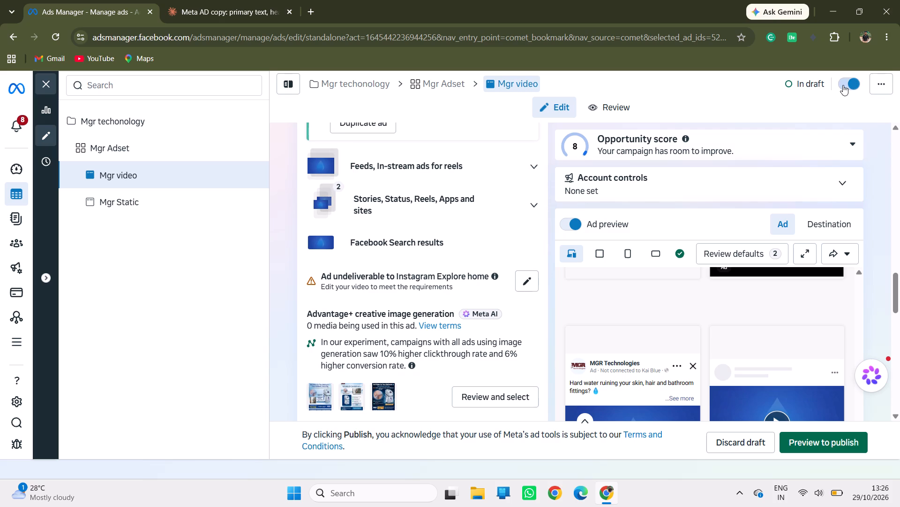
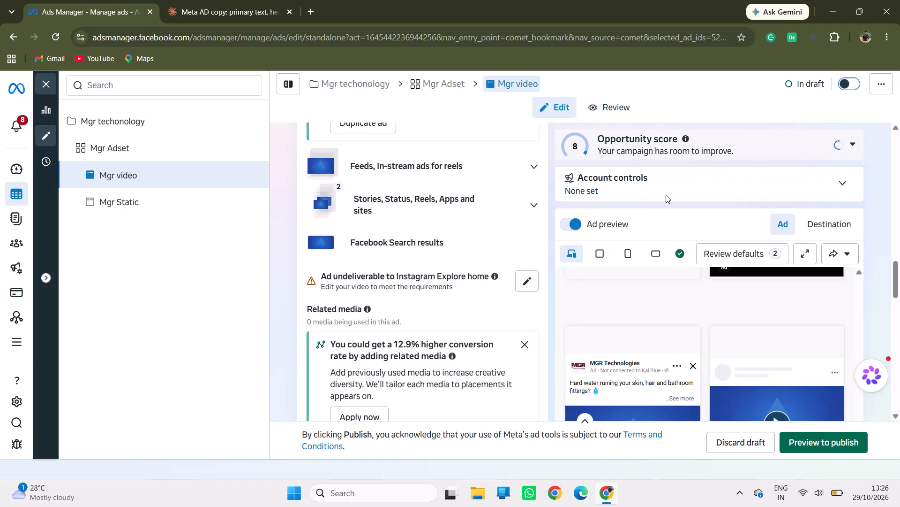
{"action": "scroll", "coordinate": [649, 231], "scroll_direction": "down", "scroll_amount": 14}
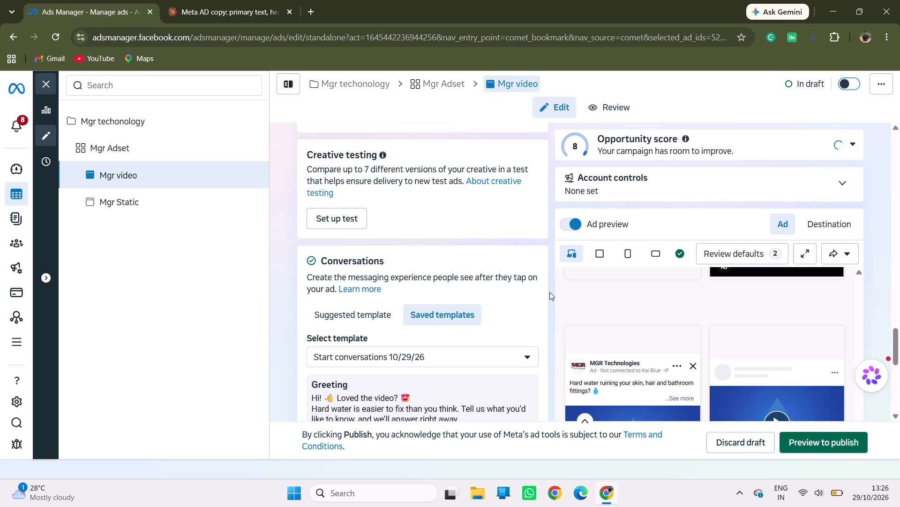
Review the opportunity score recommendation and the Mgr video ad's creative, conversation, tracking and identity settings.
{"action": "left_click", "coordinate": [849, 146]}
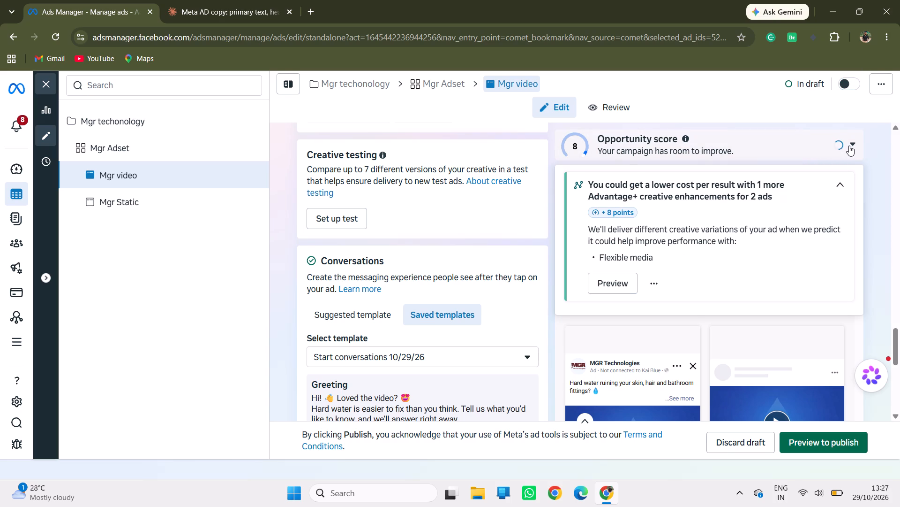
{"action": "left_click", "coordinate": [849, 146]}
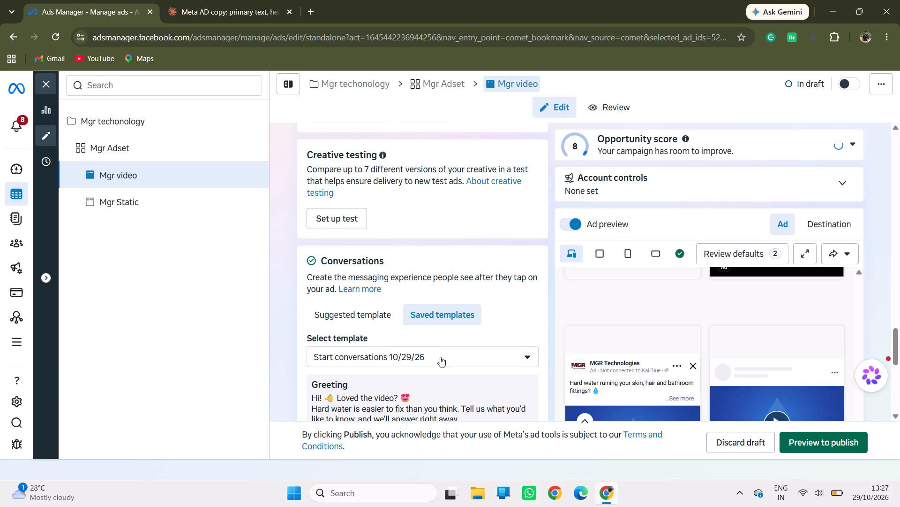
{"action": "scroll", "coordinate": [440, 357], "scroll_direction": "down", "scroll_amount": 16}
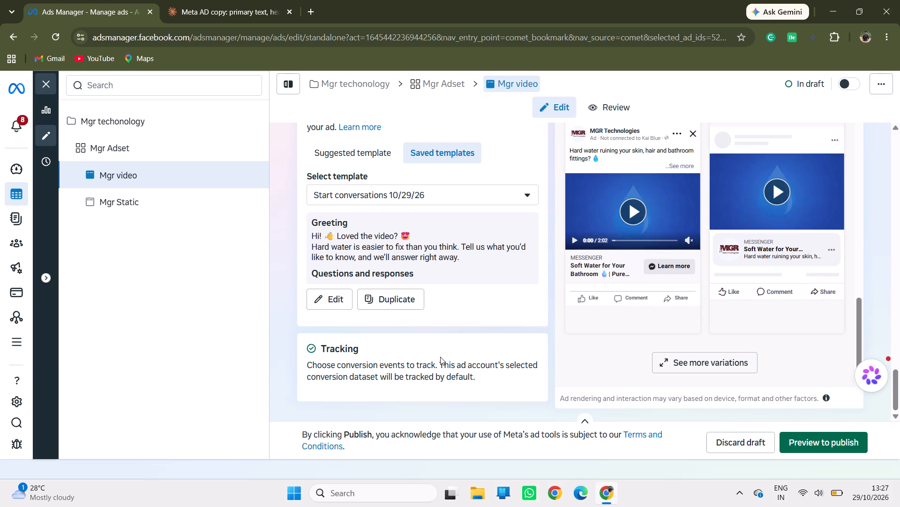
{"action": "scroll", "coordinate": [440, 357], "scroll_direction": "down", "scroll_amount": 5}
{"action": "scroll", "coordinate": [440, 357], "scroll_direction": "up", "scroll_amount": 11}
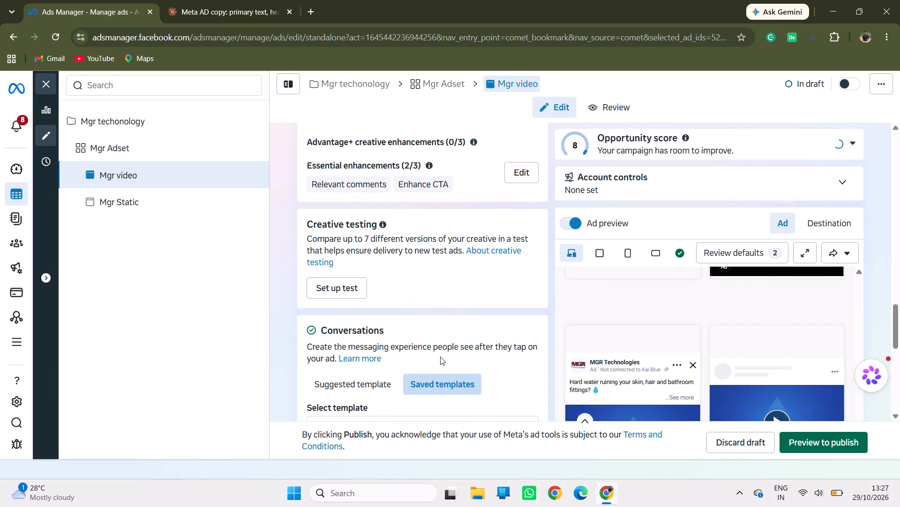
{"action": "scroll", "coordinate": [440, 357], "scroll_direction": "up", "scroll_amount": 16}
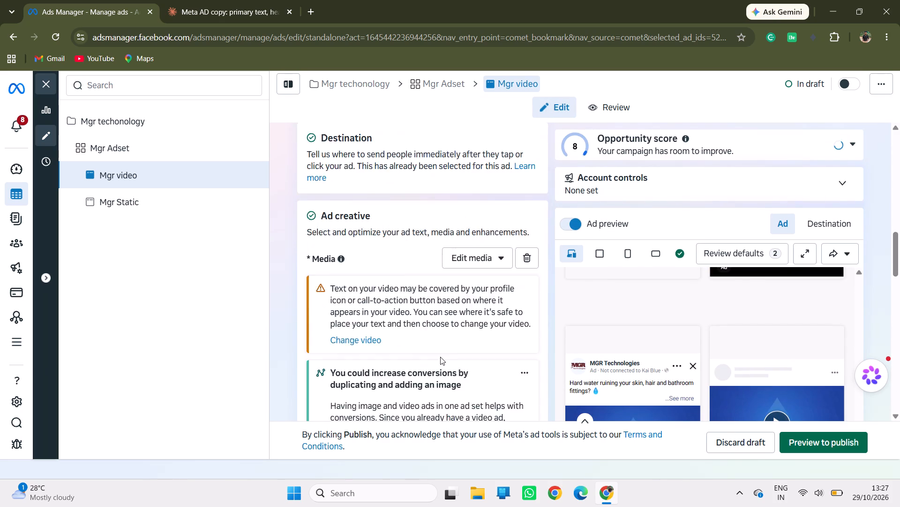
{"action": "scroll", "coordinate": [440, 357], "scroll_direction": "up", "scroll_amount": 16}
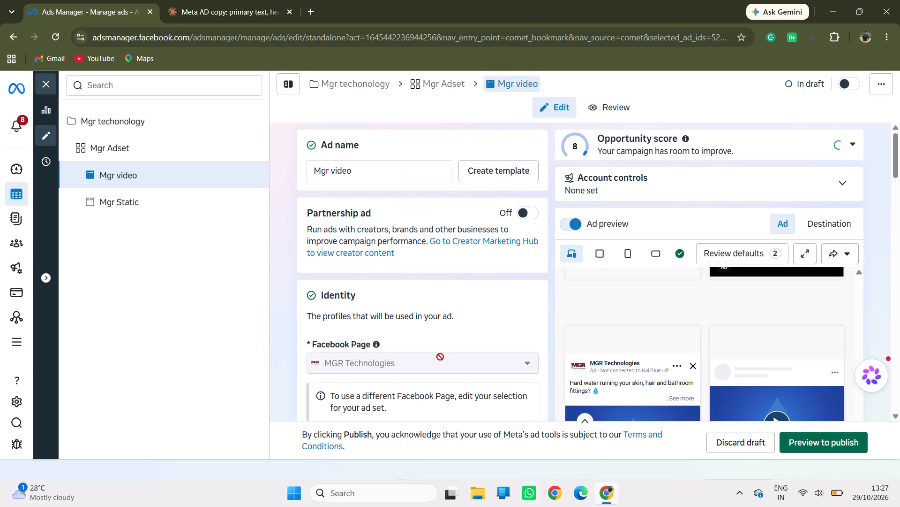
{"action": "scroll", "coordinate": [440, 357], "scroll_direction": "up", "scroll_amount": 8}
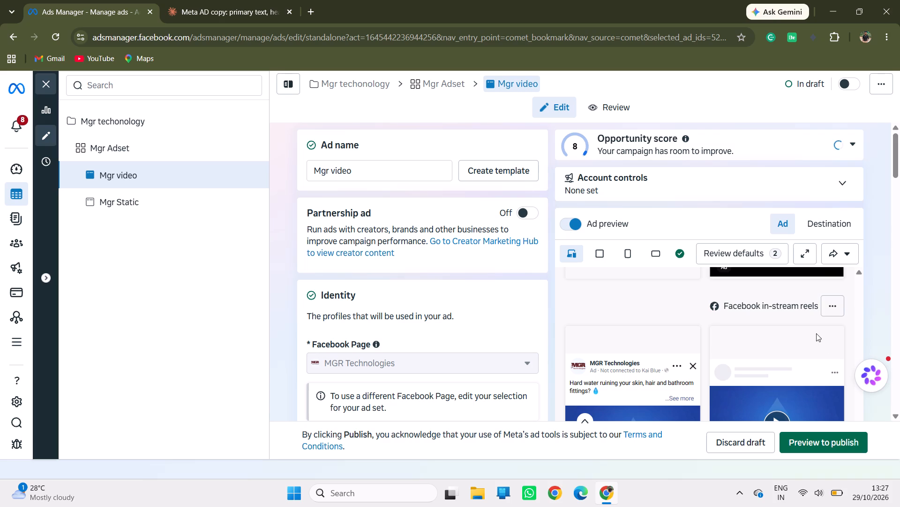
Try to open the Mgr video ad's publish preview and look over its identity, media and creative enhancement settings.
{"action": "left_click", "coordinate": [814, 442]}
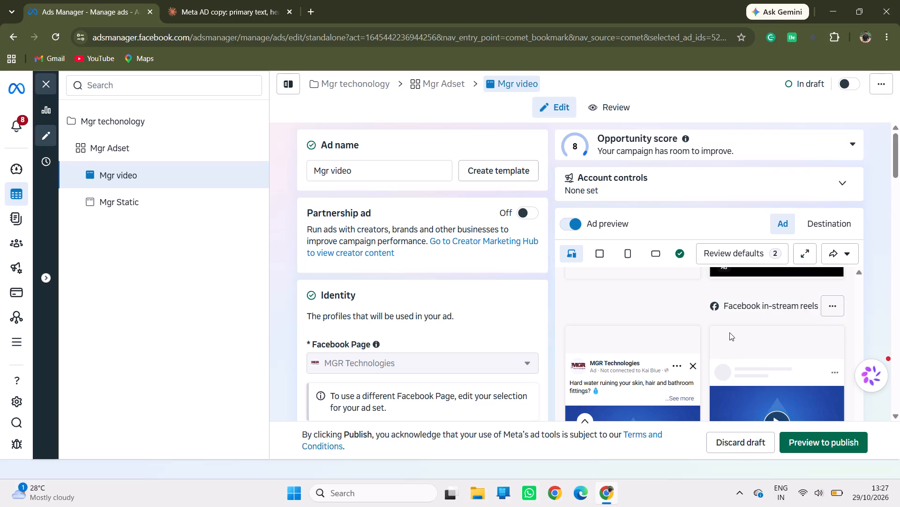
{"action": "scroll", "coordinate": [742, 376], "scroll_direction": "down", "scroll_amount": 5}
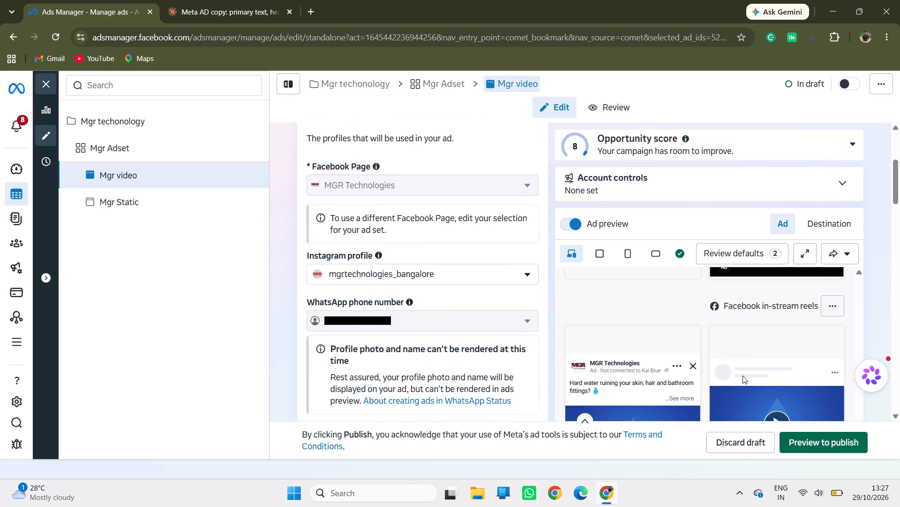
{"action": "scroll", "coordinate": [804, 343], "scroll_direction": "down", "scroll_amount": 16}
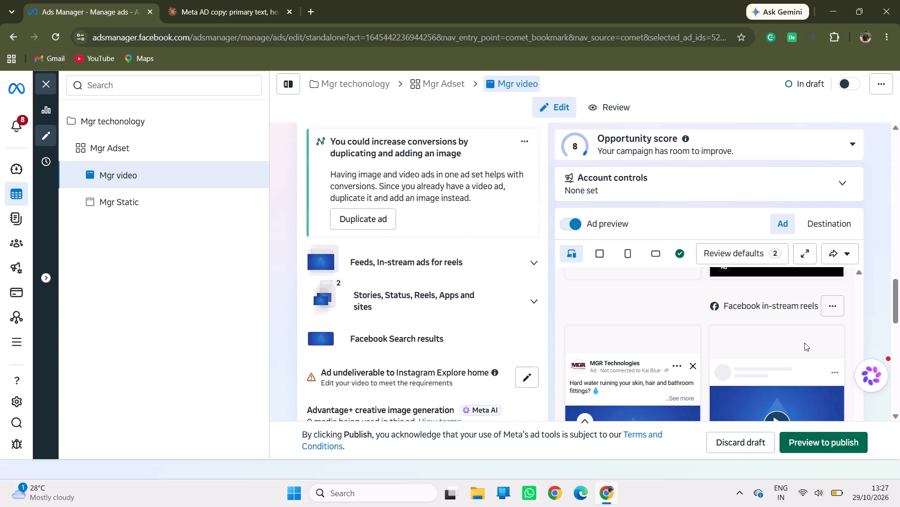
{"action": "scroll", "coordinate": [804, 343], "scroll_direction": "down", "scroll_amount": 7}
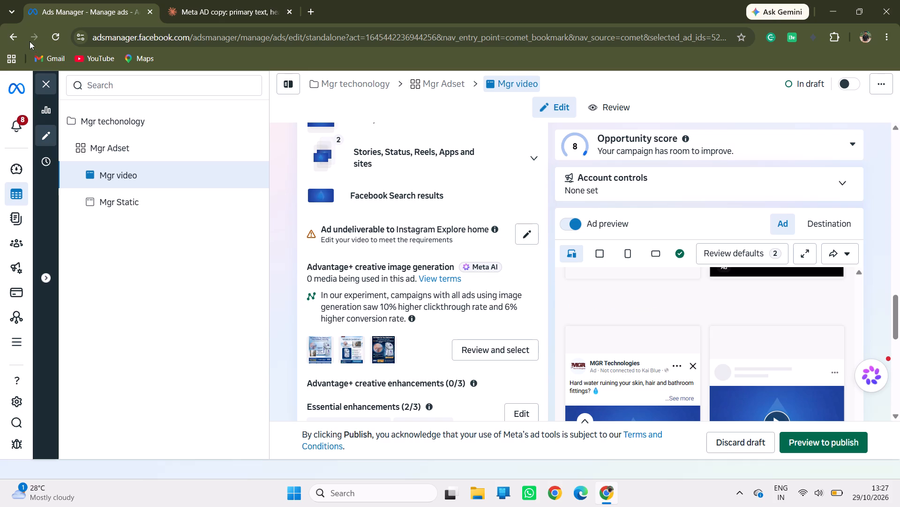
Reload the Mgr video ad's editing page.
{"action": "left_click", "coordinate": [59, 39]}
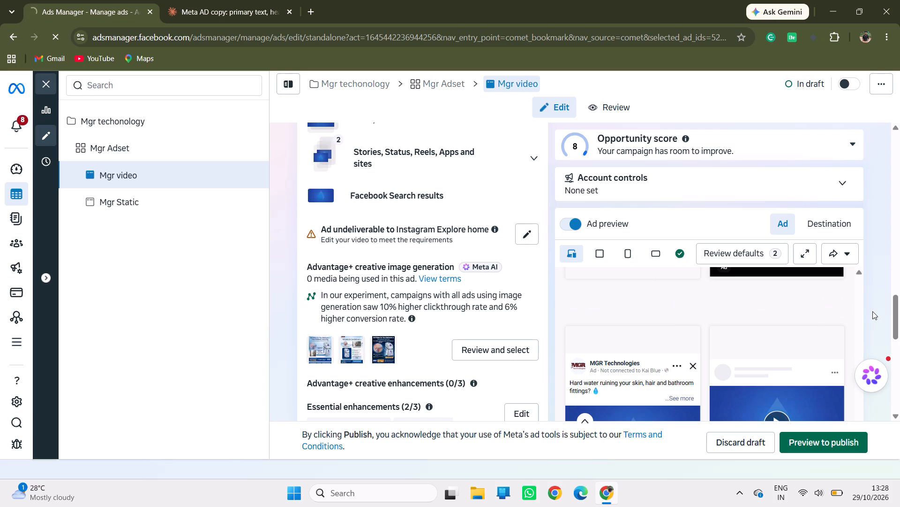
{"action": "scroll", "coordinate": [573, 327], "scroll_direction": "down", "scroll_amount": 2}
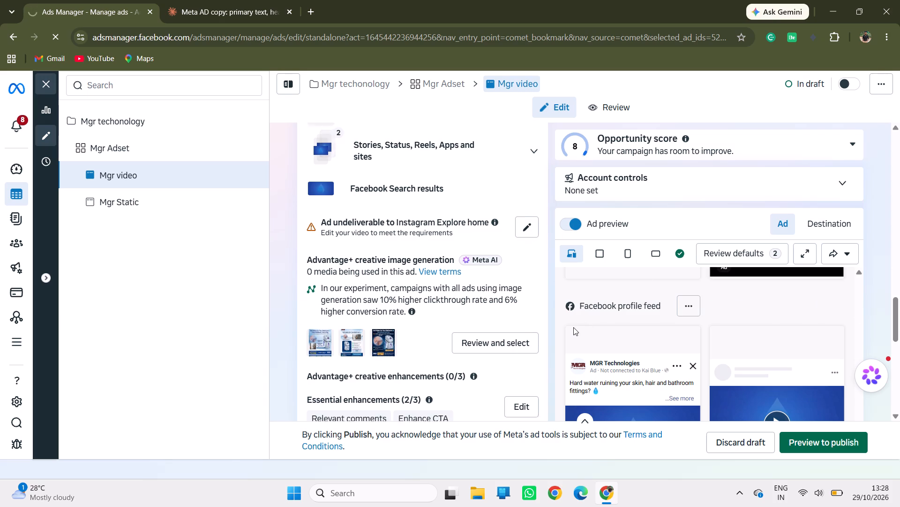
{"action": "scroll", "coordinate": [573, 327], "scroll_direction": "down", "scroll_amount": 2}
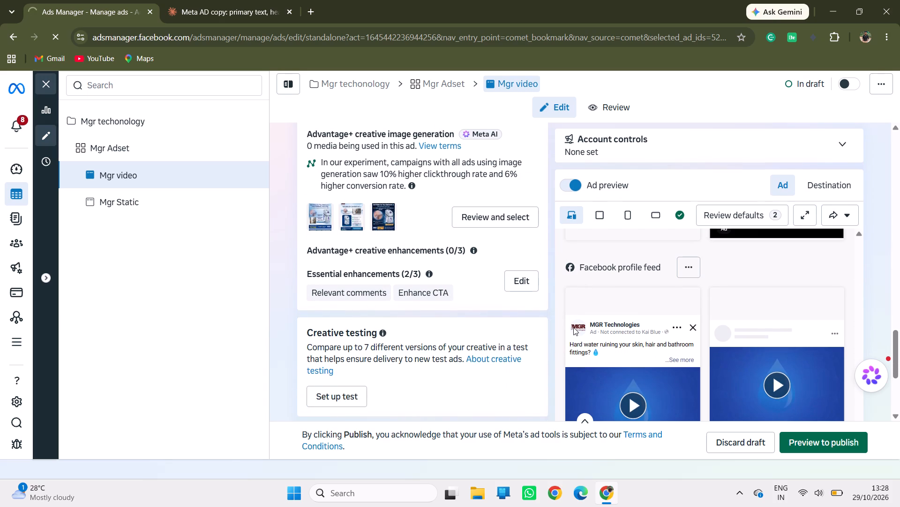
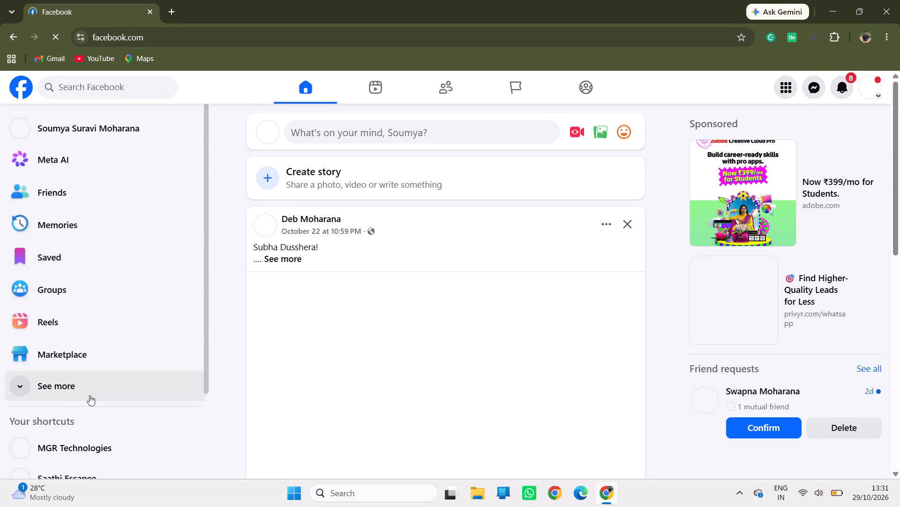
Reopen Ads Manager from the Facebook home page's expanded shortcuts and show the account's ads list.
{"action": "left_click", "coordinate": [90, 395]}
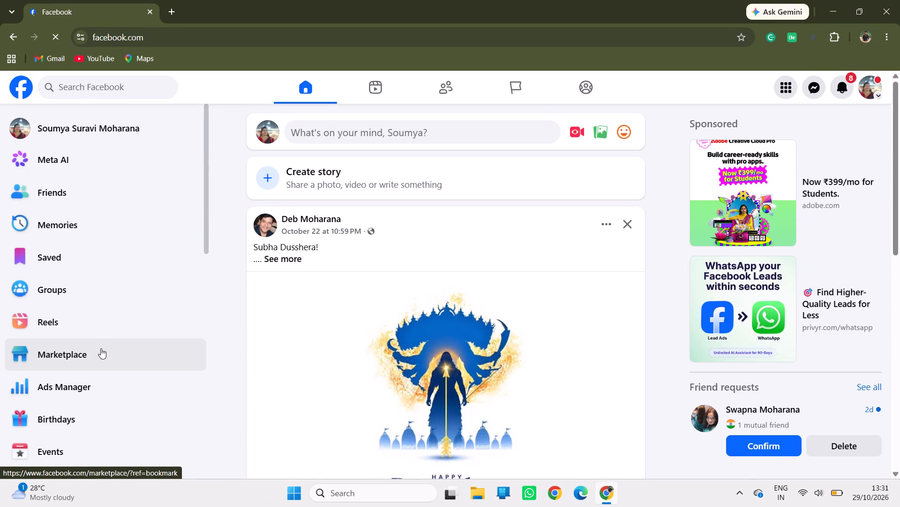
{"action": "left_click", "coordinate": [65, 389]}
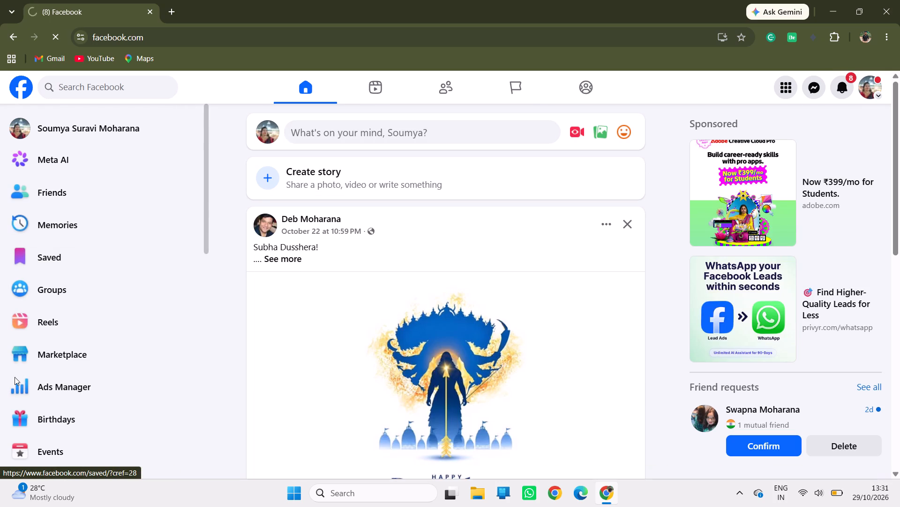
{"action": "left_click", "coordinate": [77, 385]}
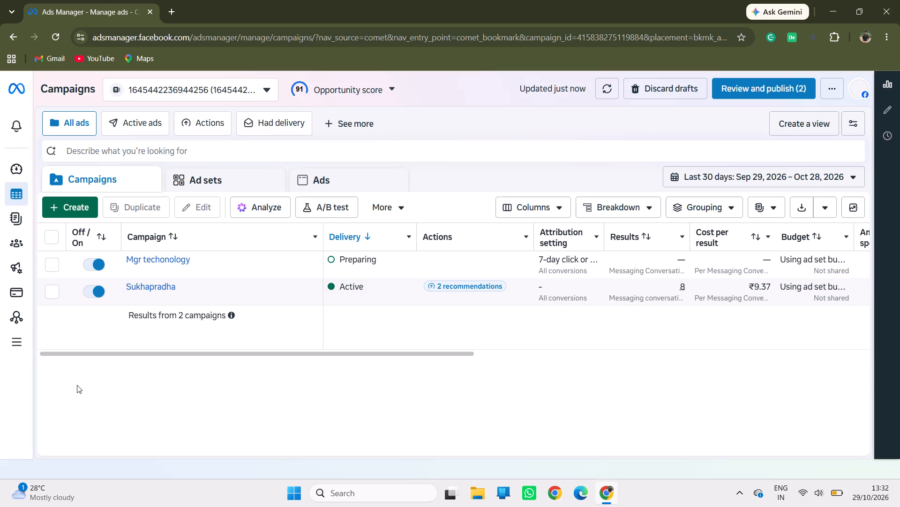
{"action": "left_click", "coordinate": [329, 179]}
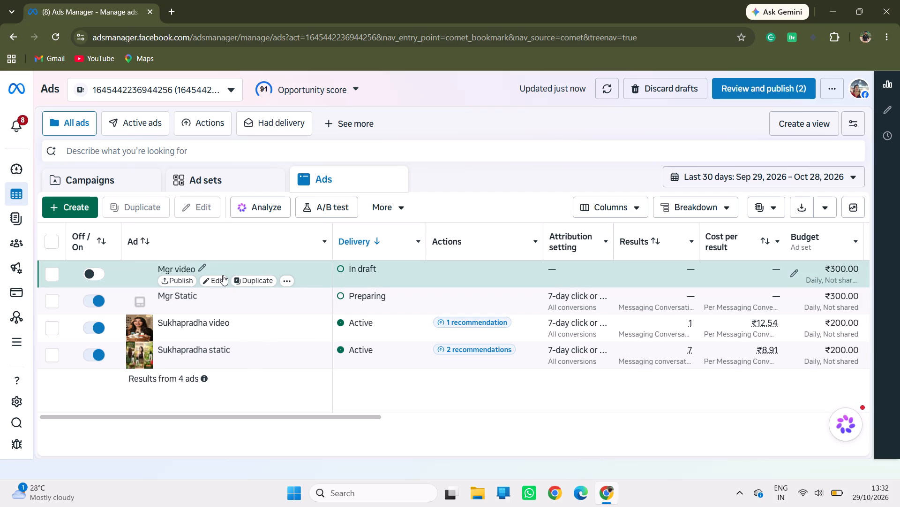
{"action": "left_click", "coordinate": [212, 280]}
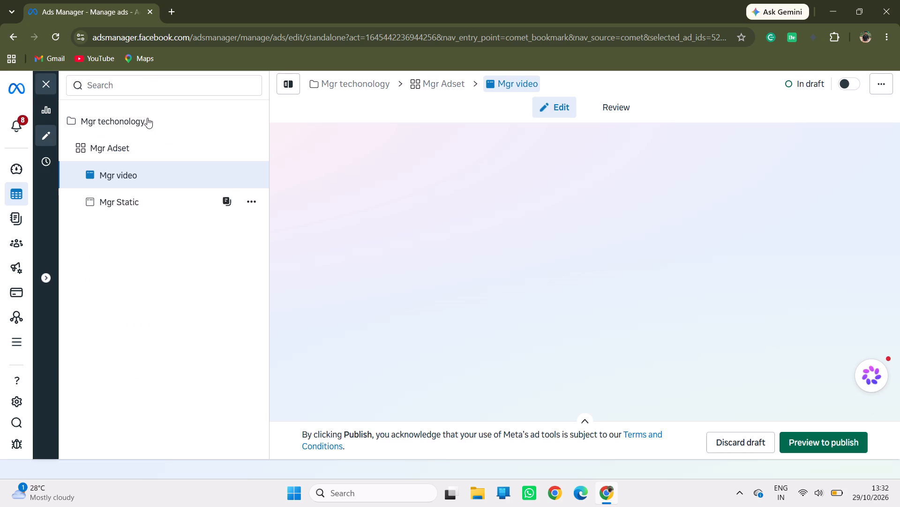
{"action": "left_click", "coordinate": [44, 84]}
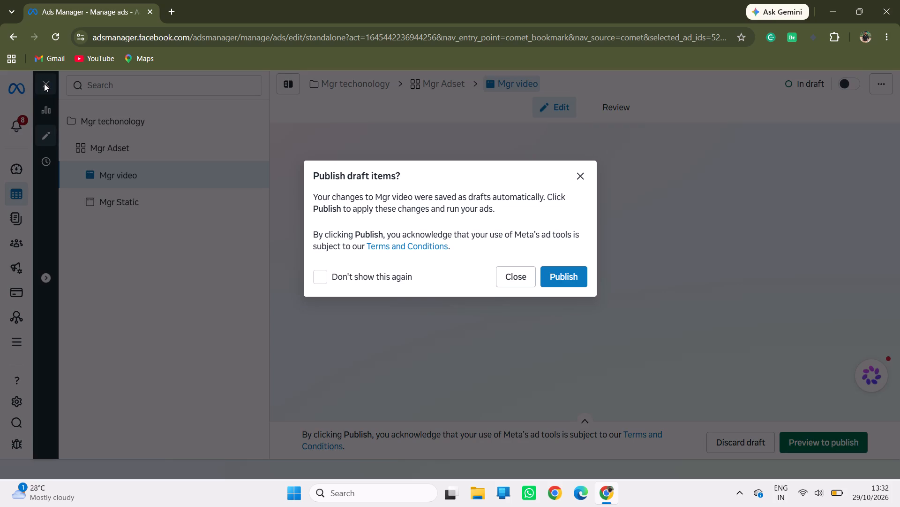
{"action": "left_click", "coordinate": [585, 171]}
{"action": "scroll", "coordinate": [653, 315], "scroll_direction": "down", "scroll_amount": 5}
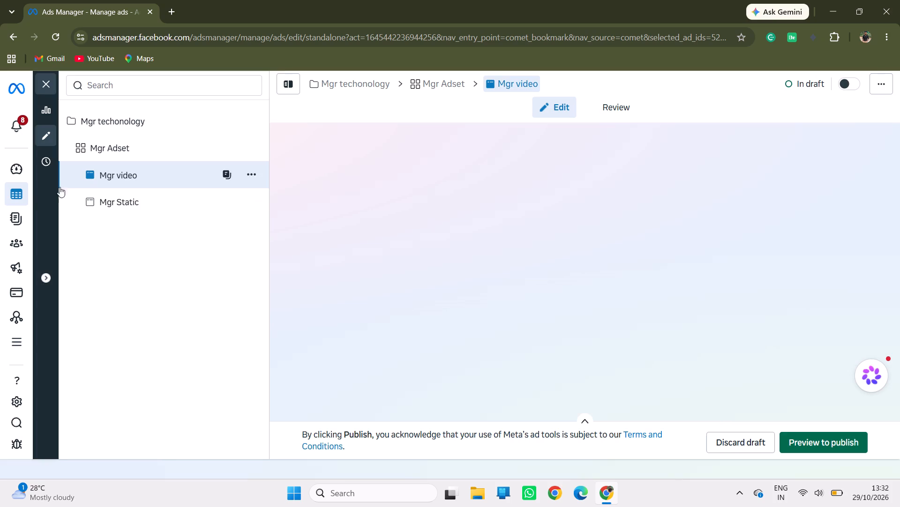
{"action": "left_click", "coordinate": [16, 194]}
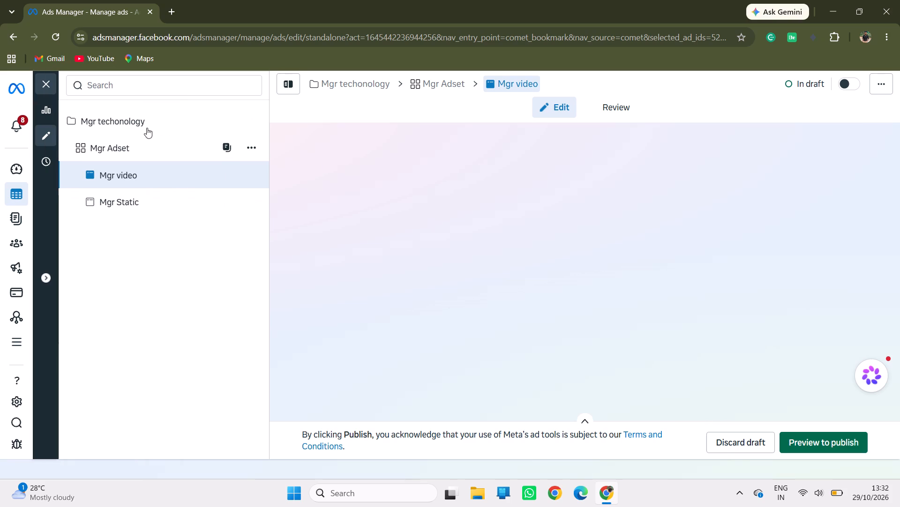
Examine the Mgr techonology campaign's settings, including its details, budget strategy and special ad categories.
{"action": "left_click", "coordinate": [127, 123]}
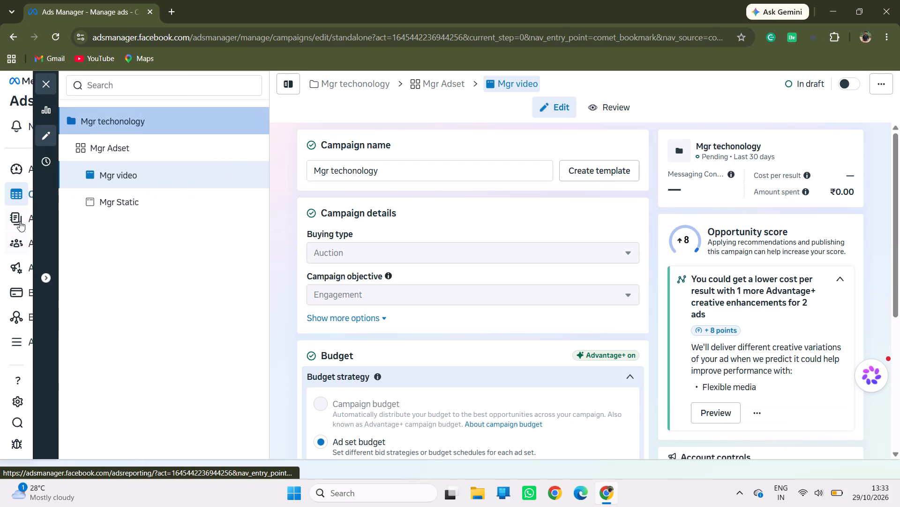
{"action": "left_click", "coordinate": [87, 193]}
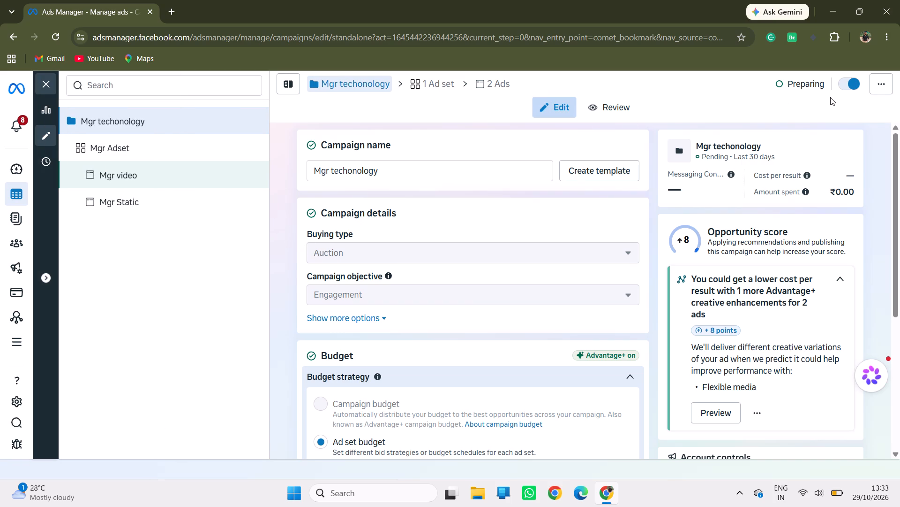
{"action": "scroll", "coordinate": [706, 333], "scroll_direction": "down", "scroll_amount": 4}
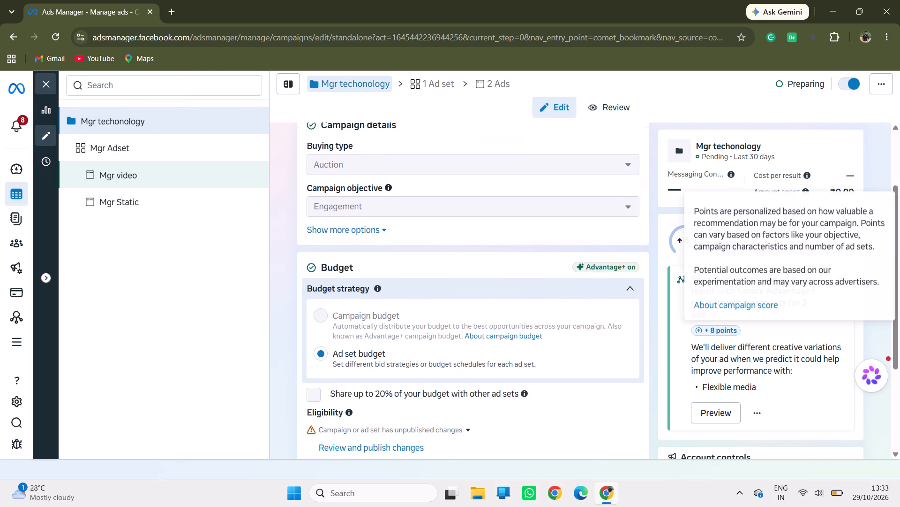
{"action": "scroll", "coordinate": [706, 333], "scroll_direction": "down", "scroll_amount": 13}
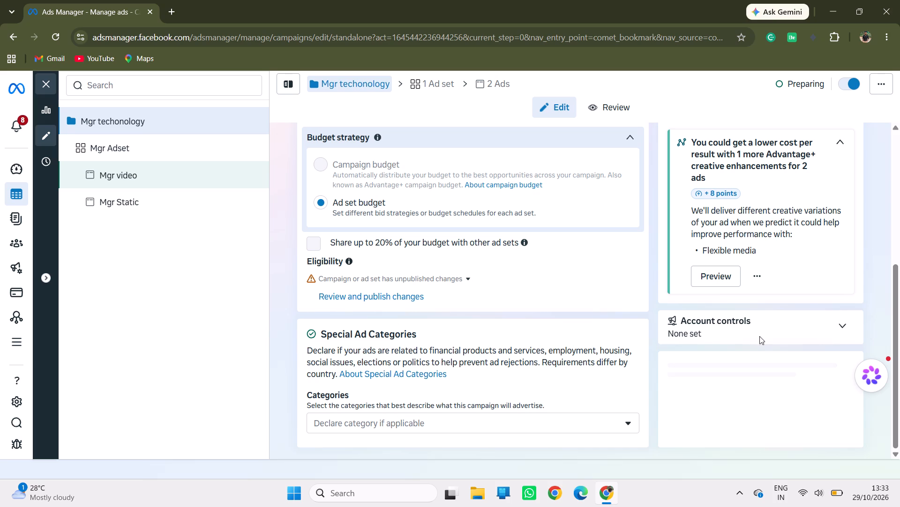
{"action": "scroll", "coordinate": [515, 311], "scroll_direction": "up", "scroll_amount": 14}
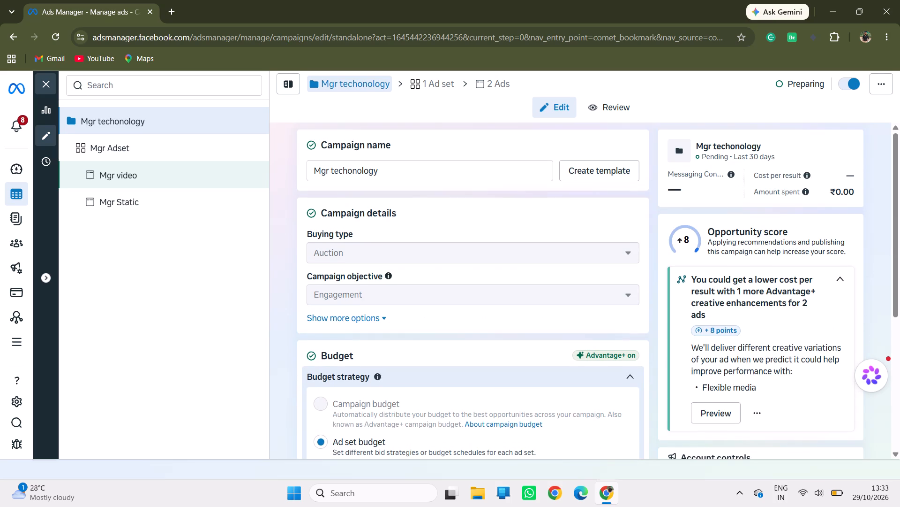
{"action": "scroll", "coordinate": [515, 311], "scroll_direction": "up", "scroll_amount": 3}
Select the campaign's two ads and go back to the ads table showing only them.
{"action": "left_click", "coordinate": [492, 85]}
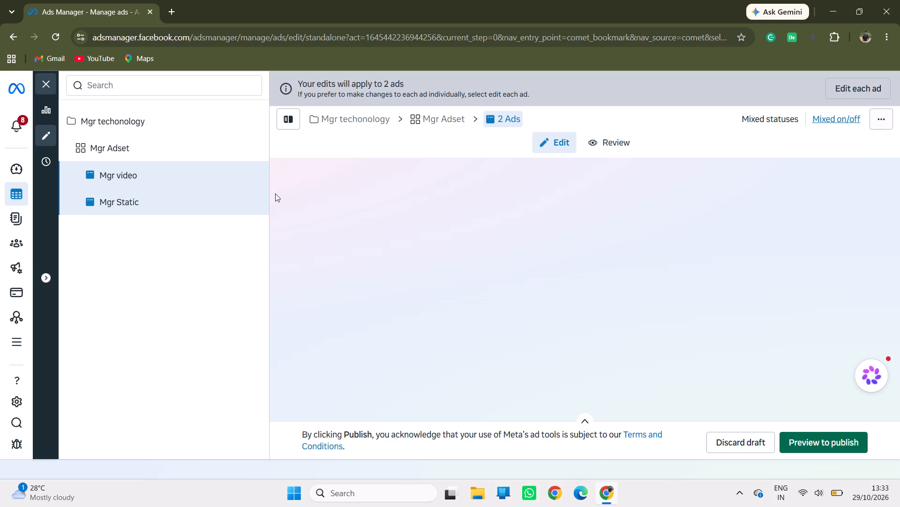
{"action": "left_click", "coordinate": [14, 166]}
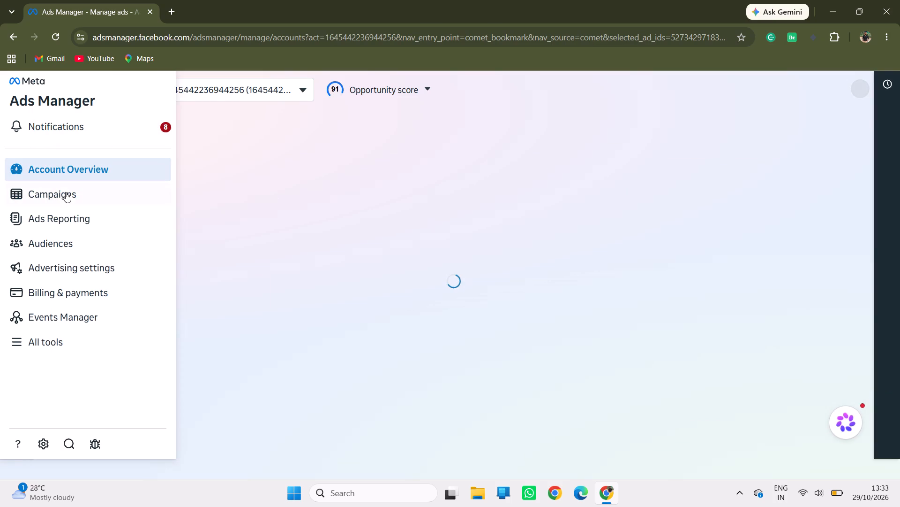
{"action": "left_click", "coordinate": [73, 198]}
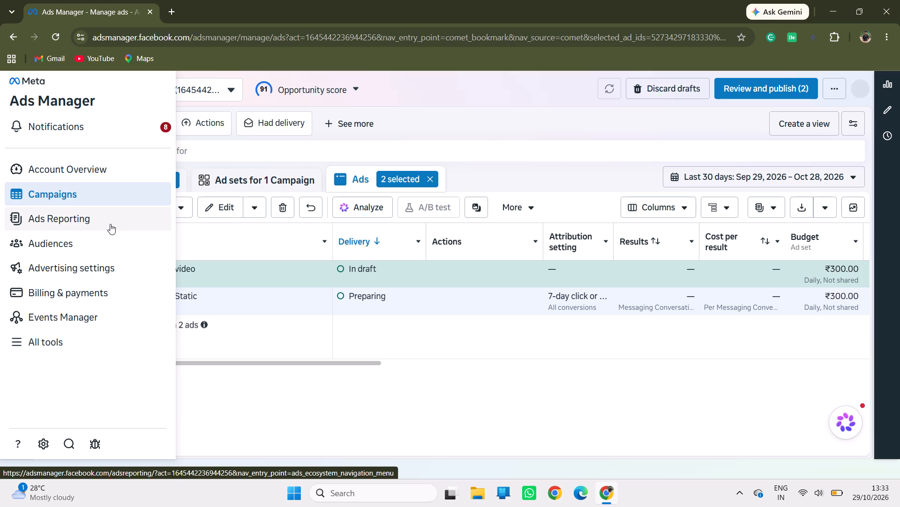
{"action": "left_click", "coordinate": [461, 416]}
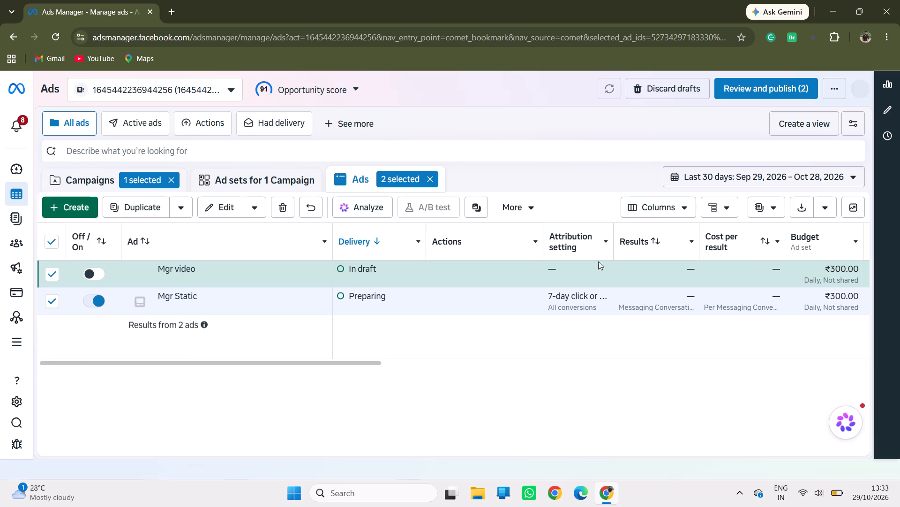
Call up the review of the two draft items for publishing and turn on the Mgr video ad.
{"action": "left_click", "coordinate": [761, 87]}
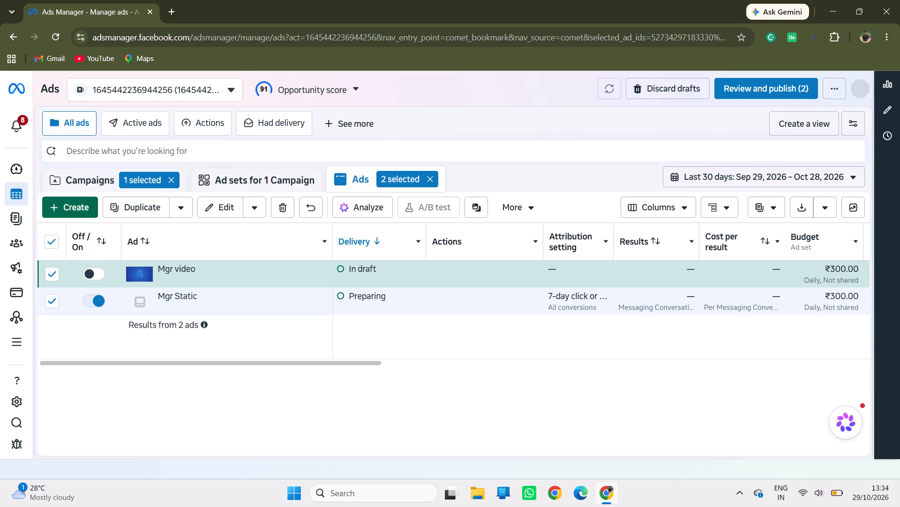
{"action": "left_click", "coordinate": [795, 87]}
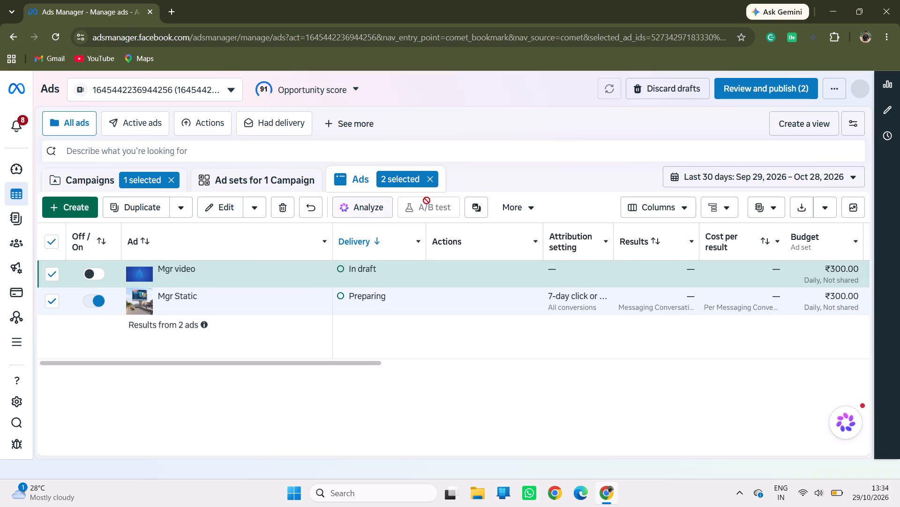
{"action": "left_click", "coordinate": [100, 272]}
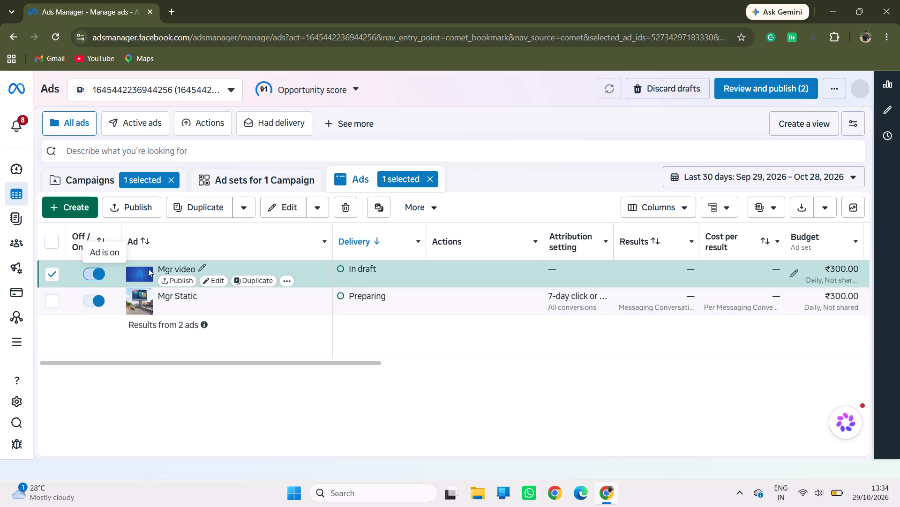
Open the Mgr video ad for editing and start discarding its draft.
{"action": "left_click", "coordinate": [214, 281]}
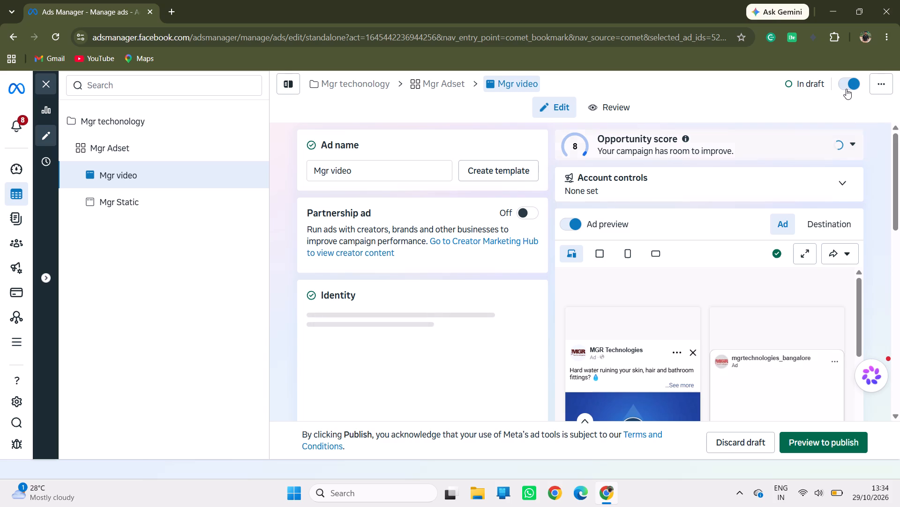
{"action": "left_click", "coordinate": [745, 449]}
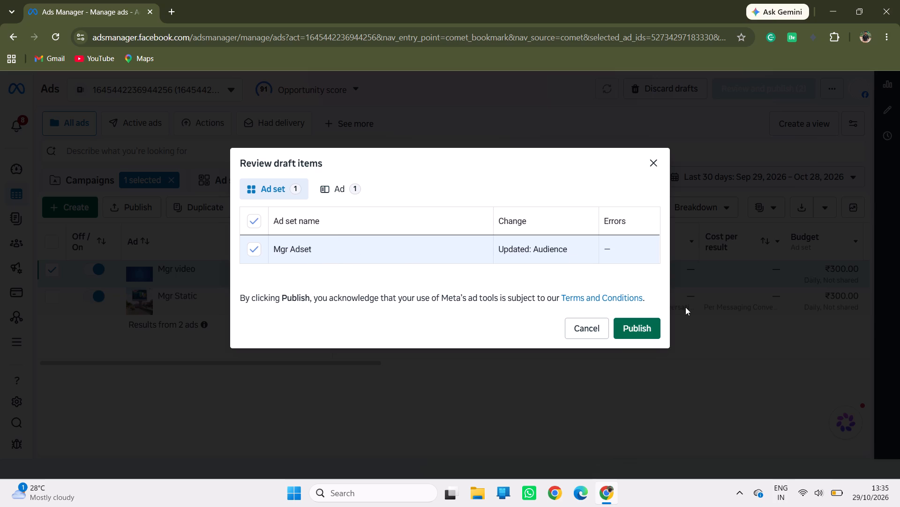
Publish the Mgr Adset audience update together with the Mgr video ad.
{"action": "left_click", "coordinate": [649, 327]}
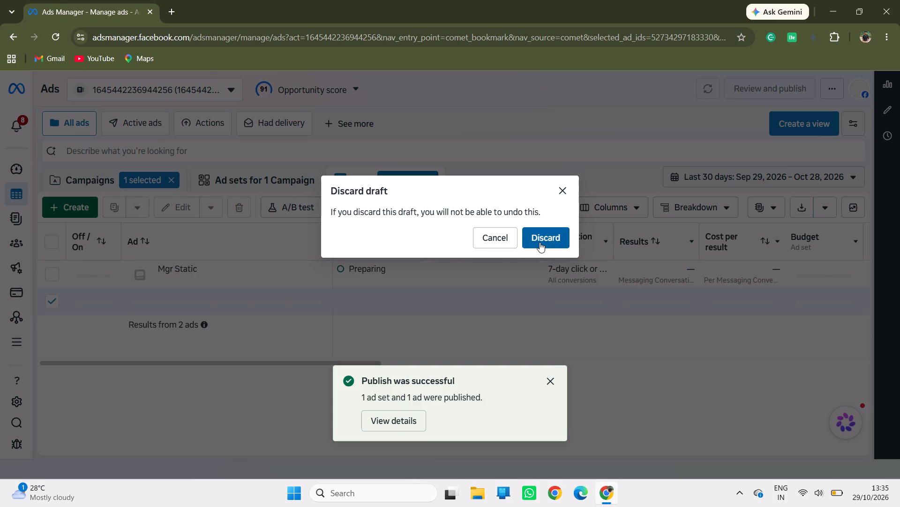
View the publish details for the ad set and ad, and close them.
{"action": "left_click", "coordinate": [488, 400]}
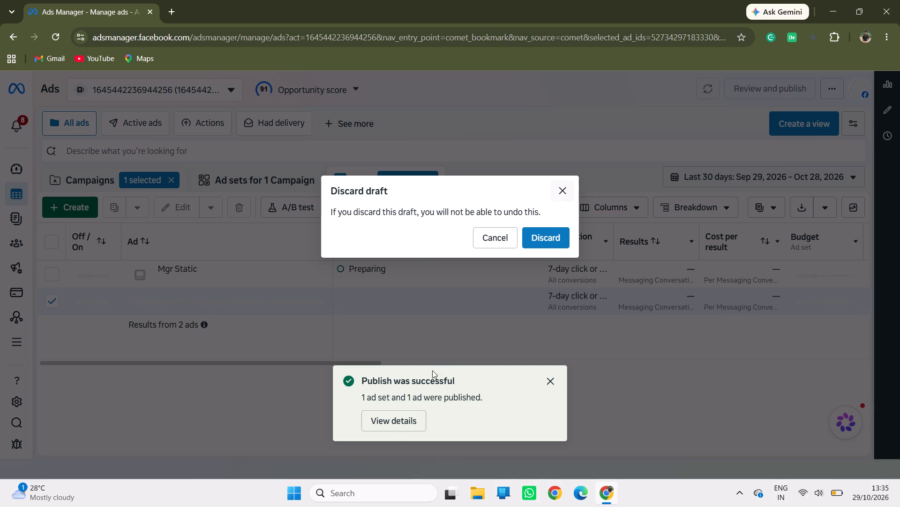
{"action": "left_click", "coordinate": [384, 433]}
{"action": "left_click", "coordinate": [398, 422]}
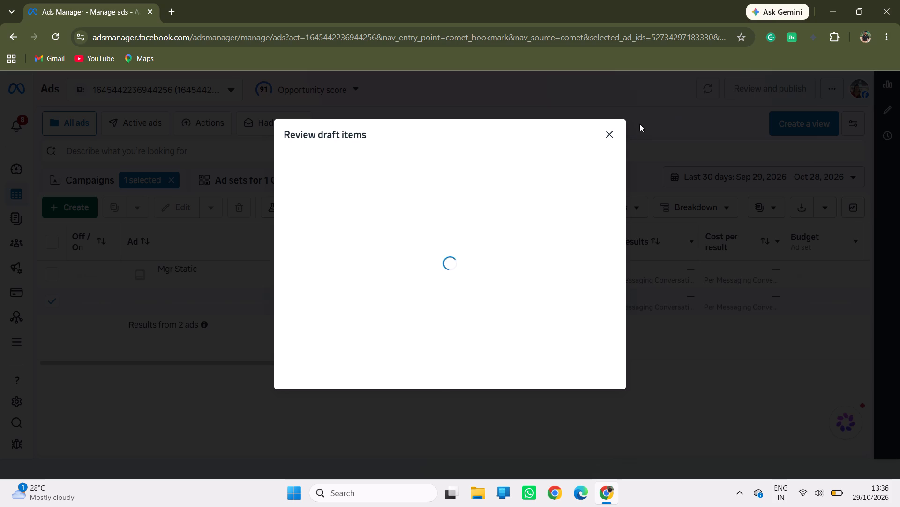
{"action": "left_click", "coordinate": [611, 132]}
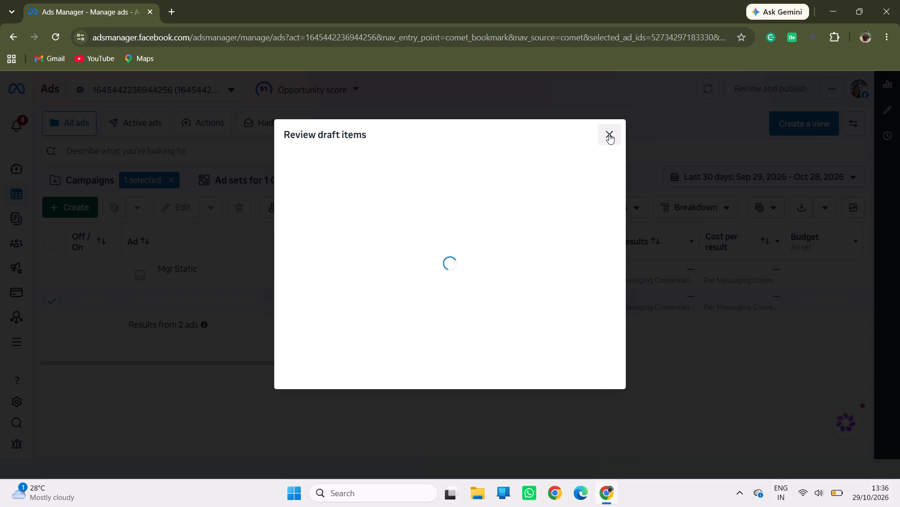
{"action": "left_click", "coordinate": [609, 134]}
{"action": "double_click", "coordinate": [609, 134]}
{"action": "left_click", "coordinate": [689, 342]}
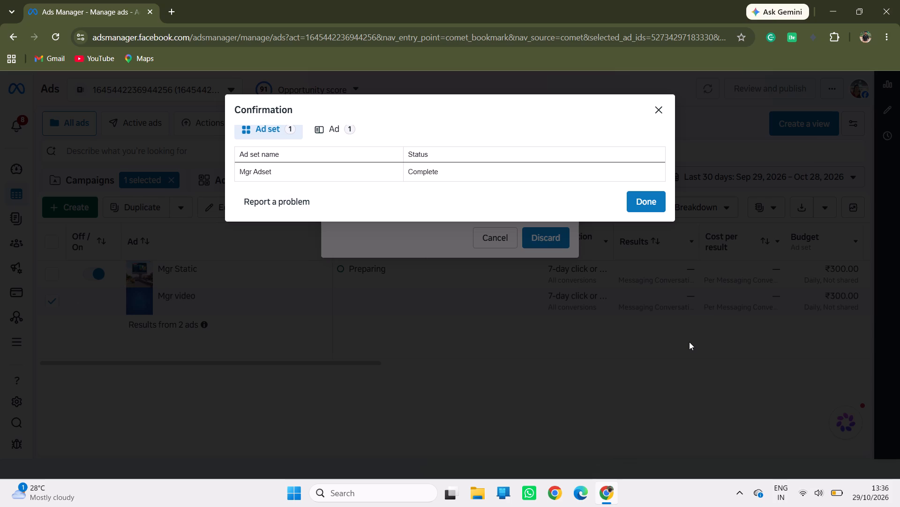
{"action": "left_click", "coordinate": [659, 107]}
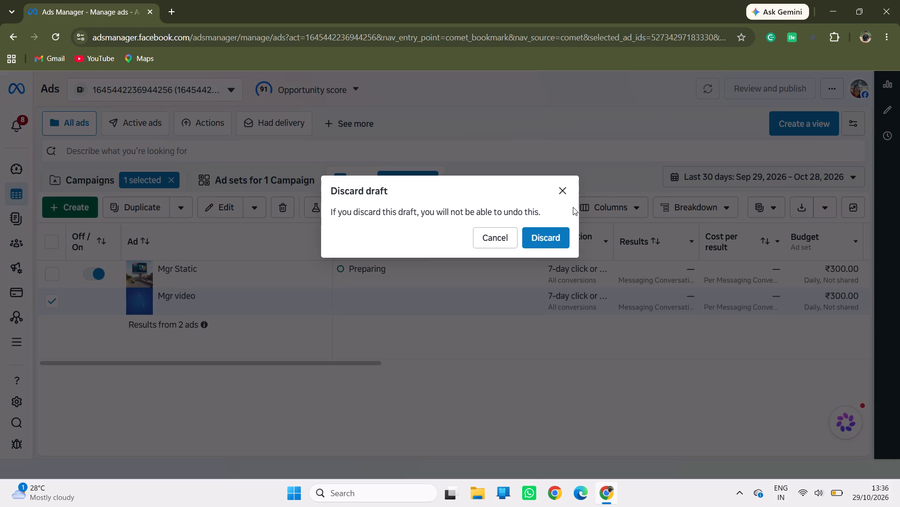
Cancel discarding the draft, and clear the Mgr video and campaign selections so the table lists all ads.
{"action": "left_click", "coordinate": [559, 189]}
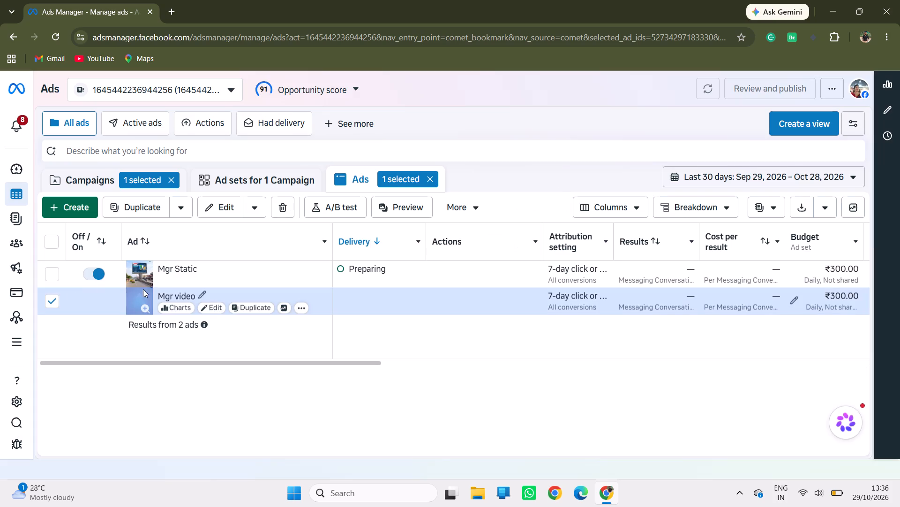
{"action": "left_click", "coordinate": [54, 301]}
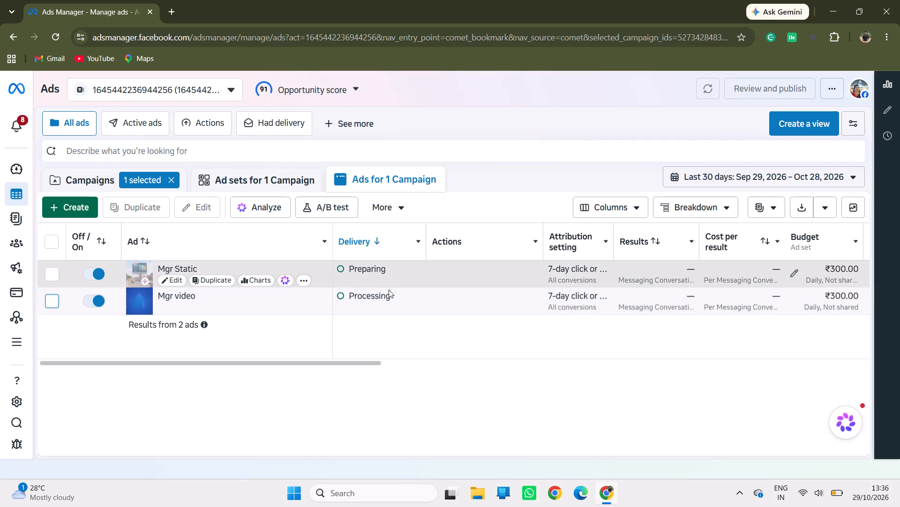
{"action": "left_click", "coordinate": [167, 183]}
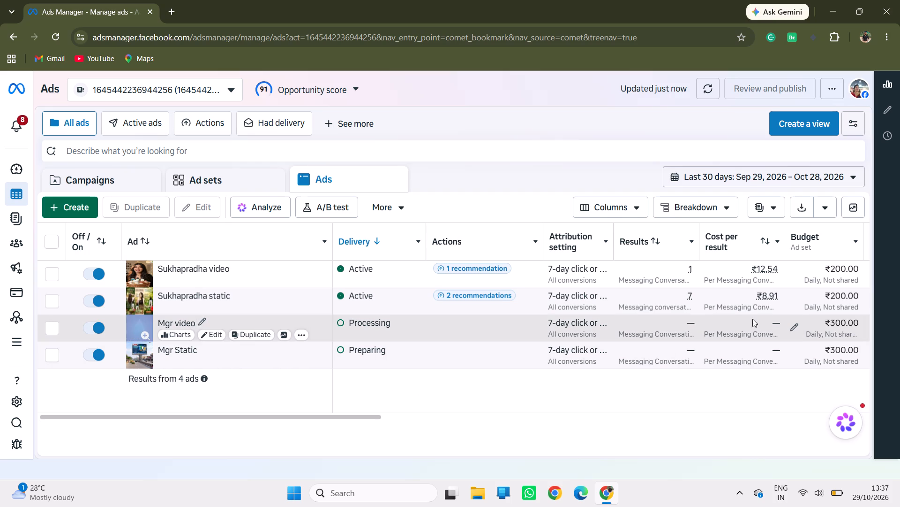
Check the ads' delivery status, budget, spend and bid strategy columns, and the ad sets' status.
{"action": "scroll", "coordinate": [735, 338], "scroll_direction": "left", "scroll_amount": 3}
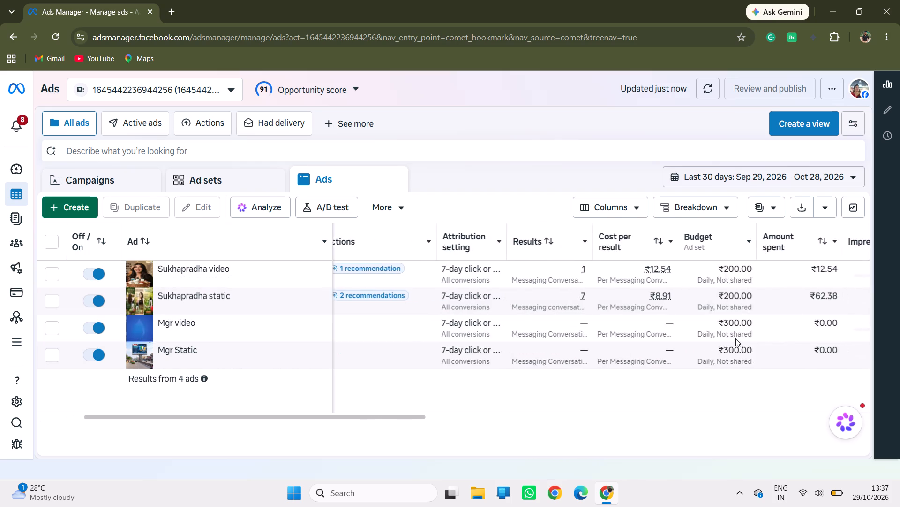
{"action": "scroll", "coordinate": [735, 338], "scroll_direction": "left", "scroll_amount": 10}
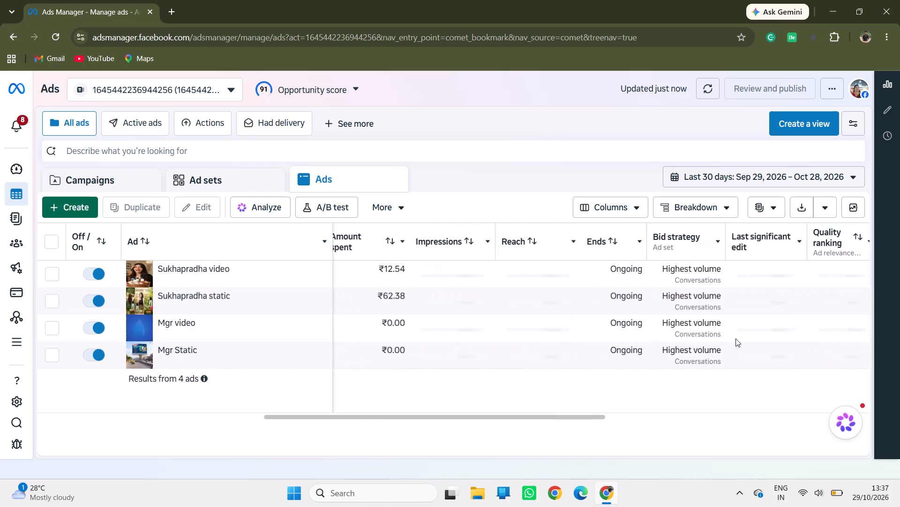
{"action": "scroll", "coordinate": [735, 338], "scroll_direction": "left", "scroll_amount": 2}
{"action": "scroll", "coordinate": [735, 338], "scroll_direction": "right", "scroll_amount": 10}
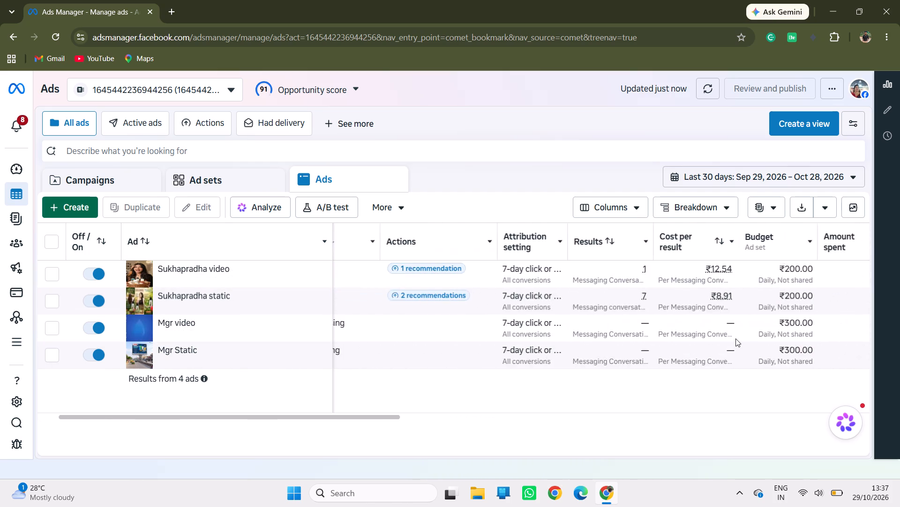
{"action": "scroll", "coordinate": [735, 338], "scroll_direction": "right", "scroll_amount": 8}
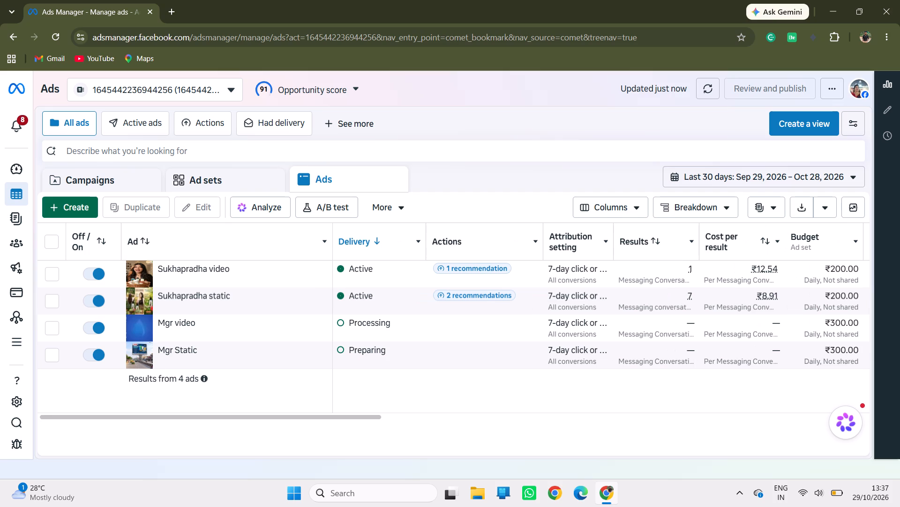
{"action": "left_click", "coordinate": [224, 181]}
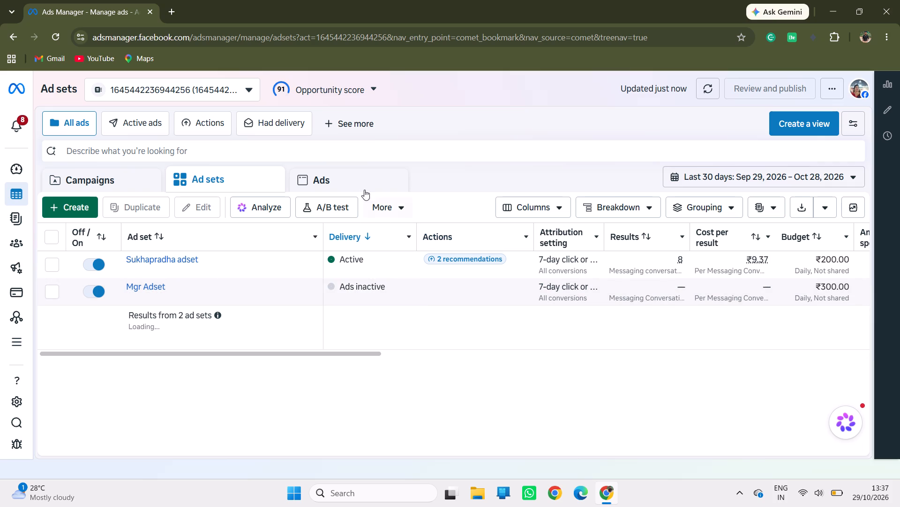
{"action": "left_click", "coordinate": [344, 175]}
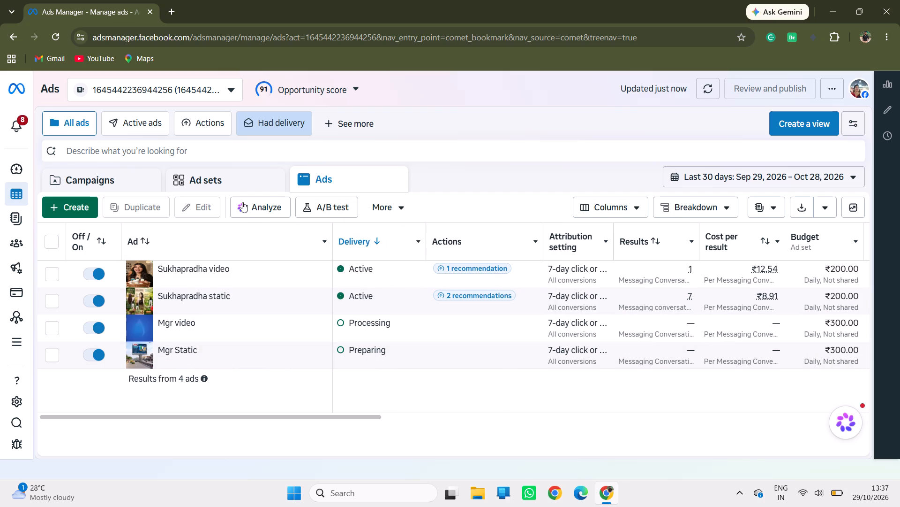
Check the delivery status of the Sukhapradha and Mgr ad sets.
{"action": "left_click", "coordinate": [228, 171]}
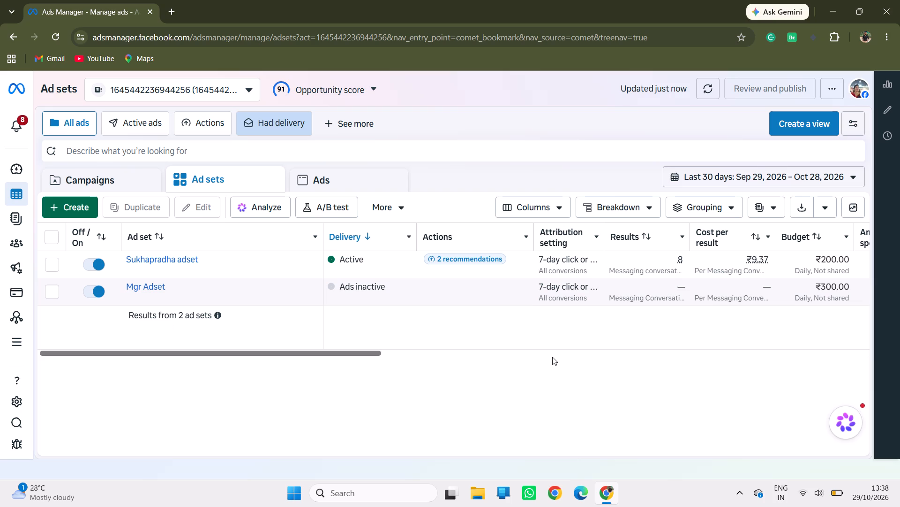
Open the DigitalDuo site, digitalduo.live, in a new browser tab.
{"action": "left_click", "coordinate": [168, 23]}
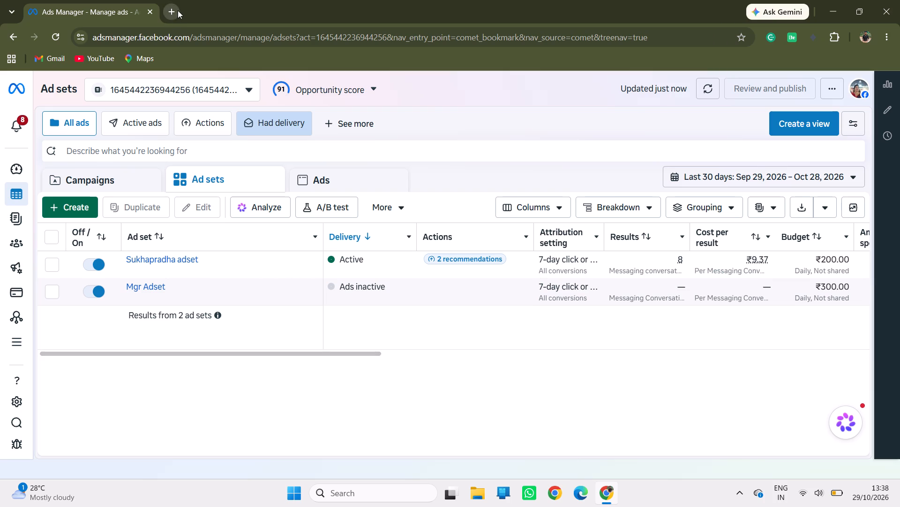
{"action": "left_click", "coordinate": [178, 10]}
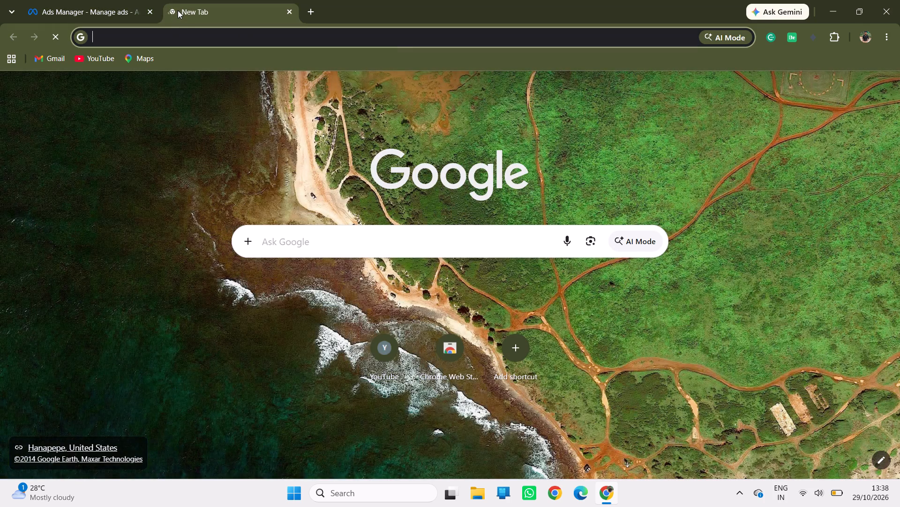
{"action": "type", "text": "digi"}
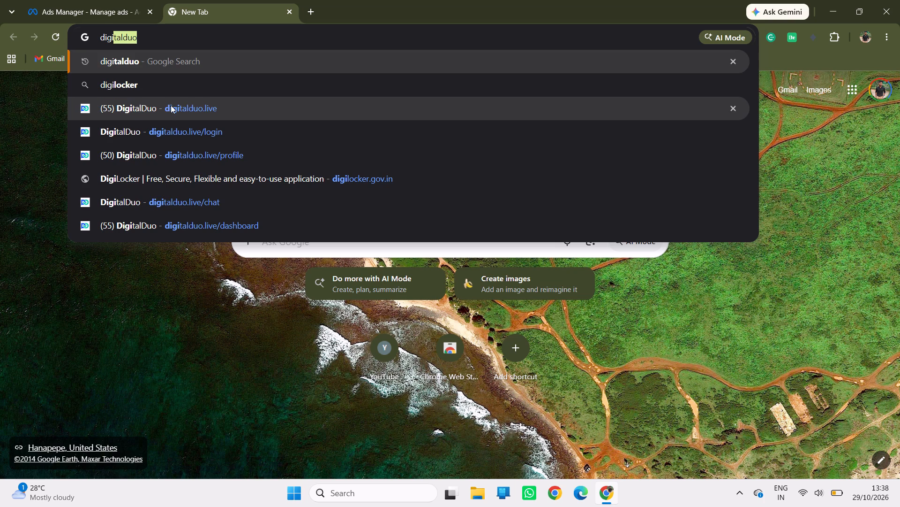
{"action": "left_click", "coordinate": [172, 108]}
Return to Ads Manager and examine all ads' delivery, cost, budget, reach, bid strategy, quality ranking, CTR, CPM, CPC and frequency columns.
{"action": "left_click", "coordinate": [64, 0]}
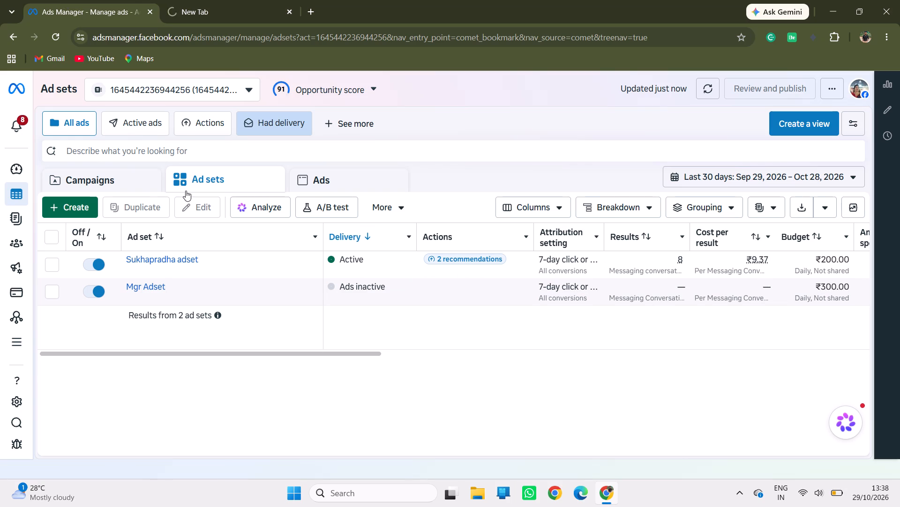
{"action": "left_click", "coordinate": [322, 177]}
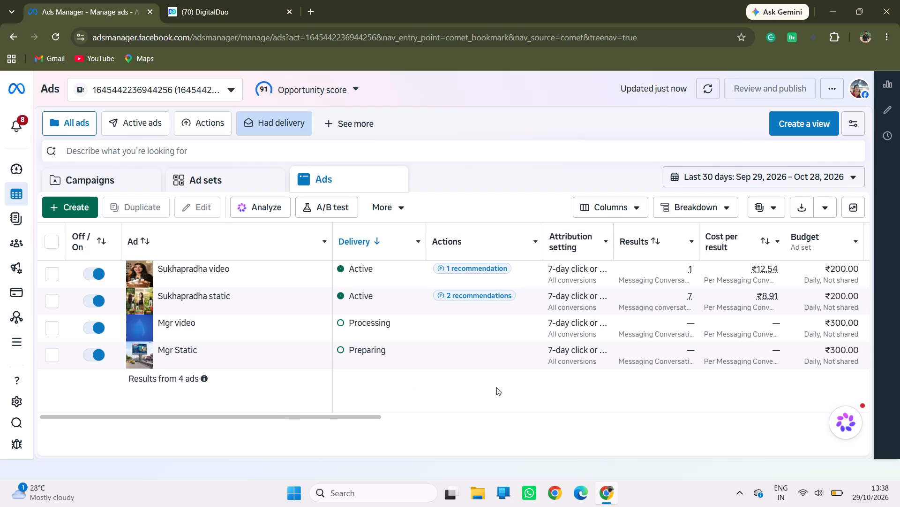
{"action": "scroll", "coordinate": [591, 360], "scroll_direction": "left", "scroll_amount": 1}
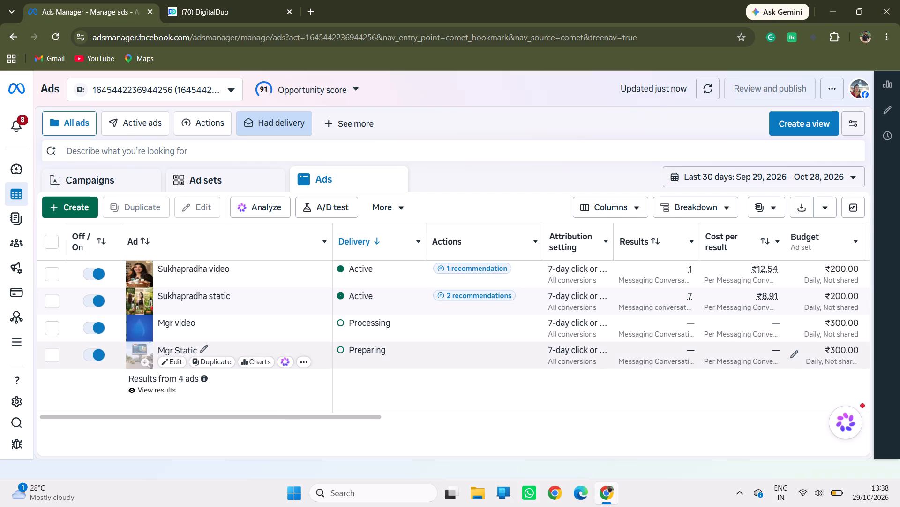
{"action": "scroll", "coordinate": [591, 360], "scroll_direction": "left", "scroll_amount": 9}
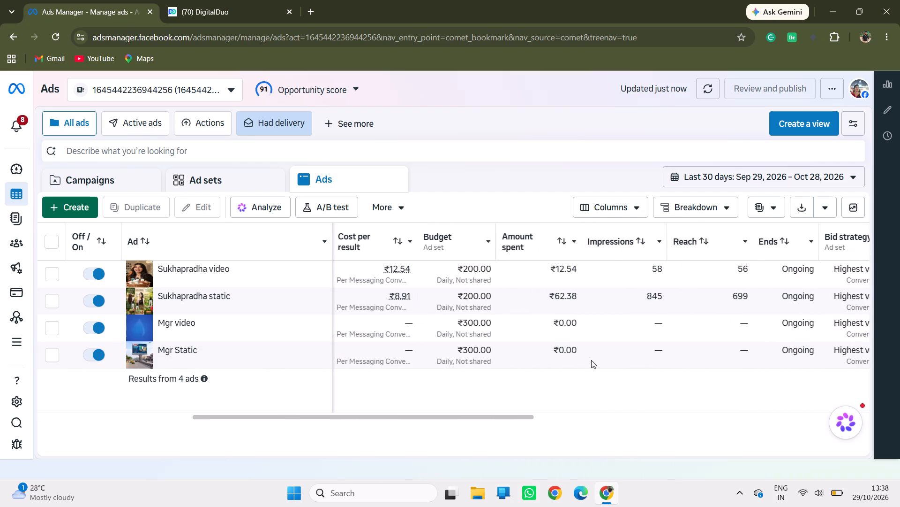
{"action": "scroll", "coordinate": [591, 360], "scroll_direction": "left", "scroll_amount": 9}
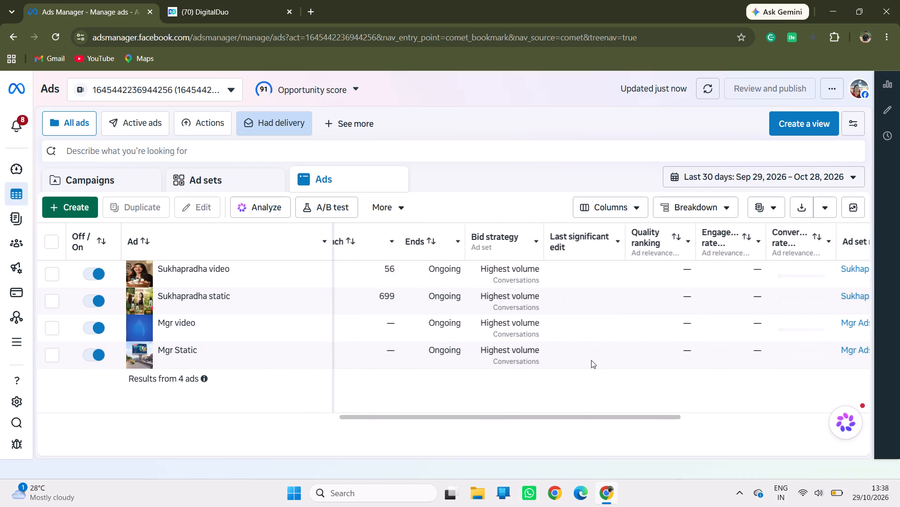
{"action": "scroll", "coordinate": [591, 360], "scroll_direction": "left", "scroll_amount": 7}
{"action": "scroll", "coordinate": [591, 360], "scroll_direction": "right", "scroll_amount": 3}
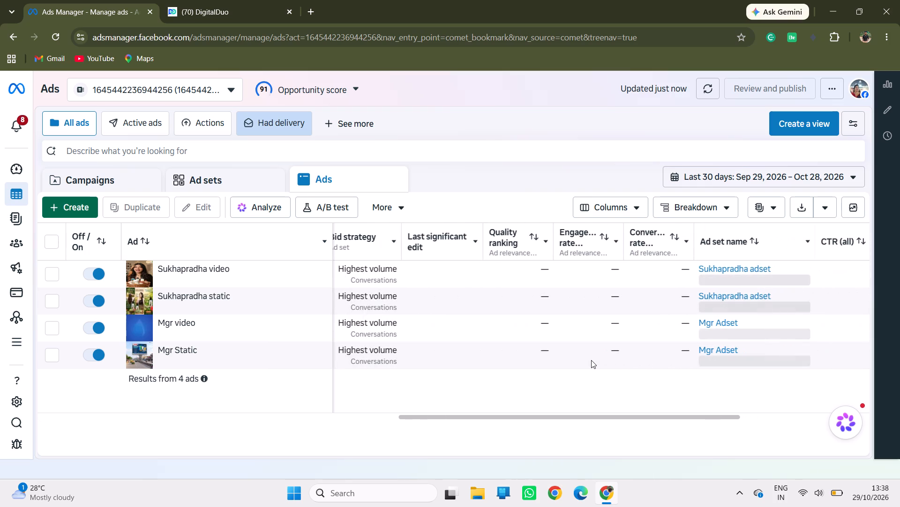
{"action": "scroll", "coordinate": [591, 360], "scroll_direction": "right", "scroll_amount": 2}
{"action": "scroll", "coordinate": [593, 360], "scroll_direction": "left", "scroll_amount": 8}
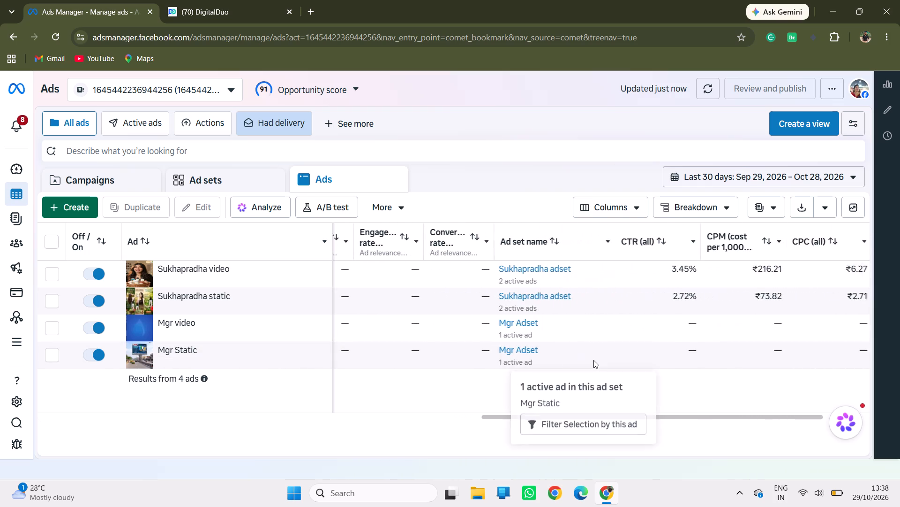
{"action": "scroll", "coordinate": [593, 360], "scroll_direction": "left", "scroll_amount": 9}
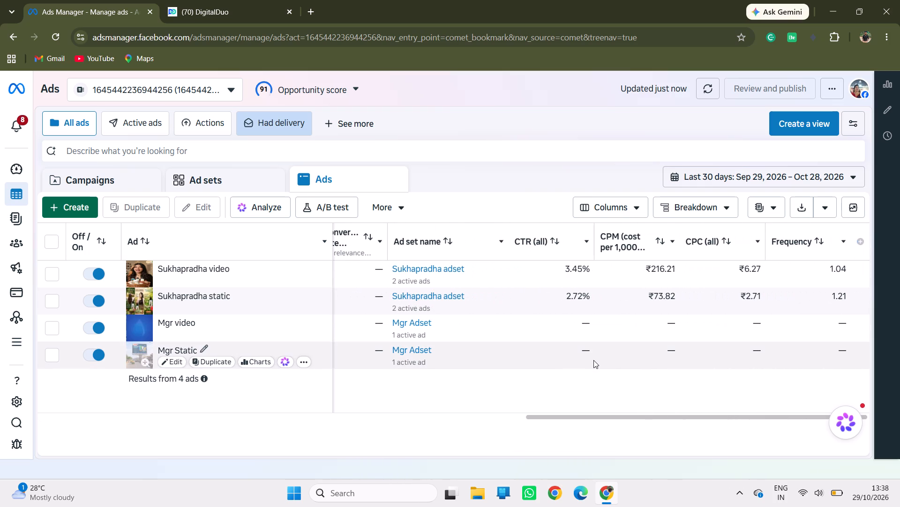
{"action": "scroll", "coordinate": [593, 360], "scroll_direction": "left", "scroll_amount": 1}
{"action": "scroll", "coordinate": [593, 360], "scroll_direction": "right", "scroll_amount": 14}
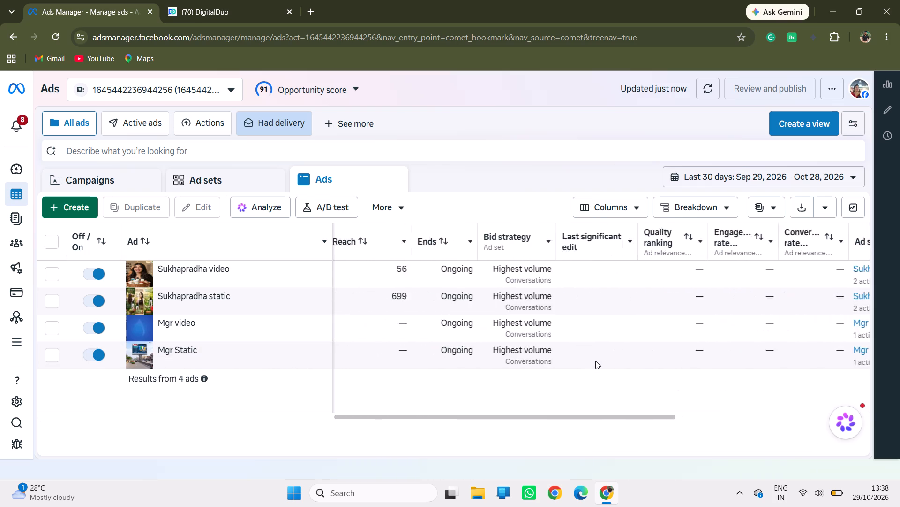
{"action": "scroll", "coordinate": [595, 361], "scroll_direction": "right", "scroll_amount": 17}
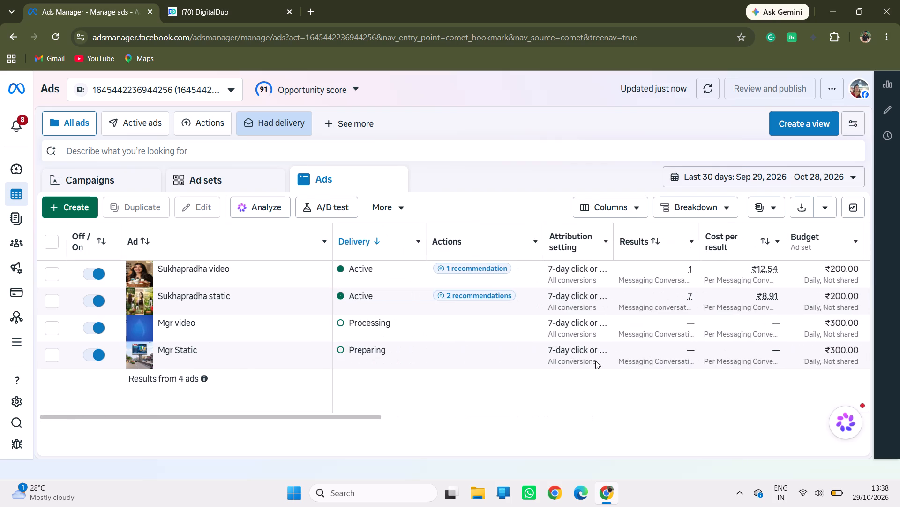
{"action": "scroll", "coordinate": [595, 361], "scroll_direction": "right", "scroll_amount": 5}
Check the ad sets' delivery status again.
{"action": "left_click", "coordinate": [218, 182]}
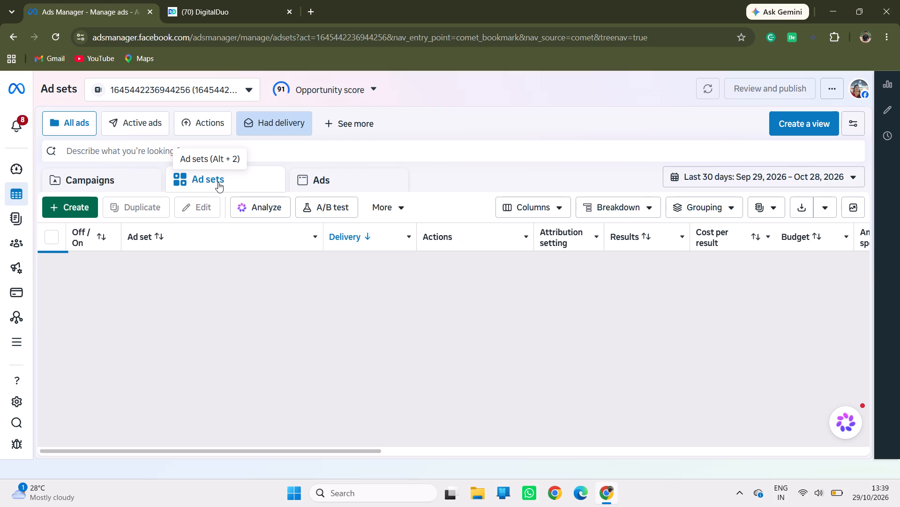
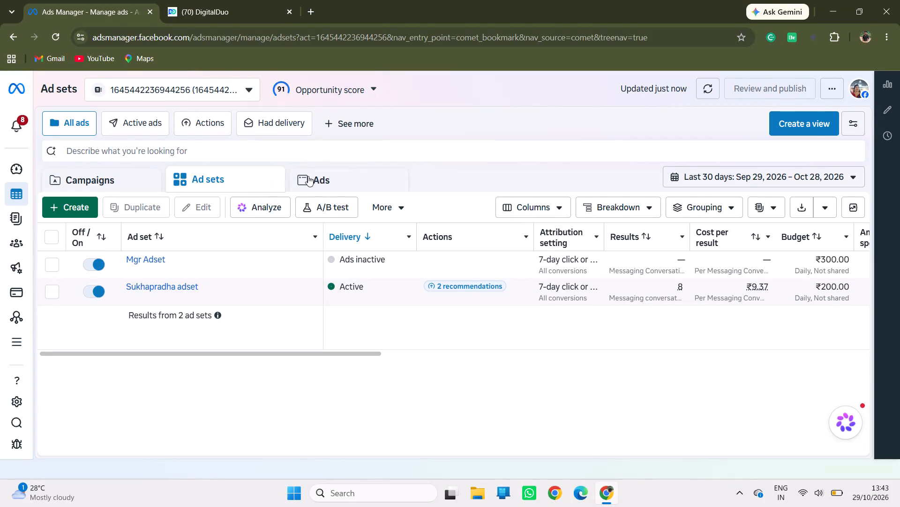
Check the delivery status of the individual Mgr and Sukhapradha ads.
{"action": "left_click", "coordinate": [322, 182]}
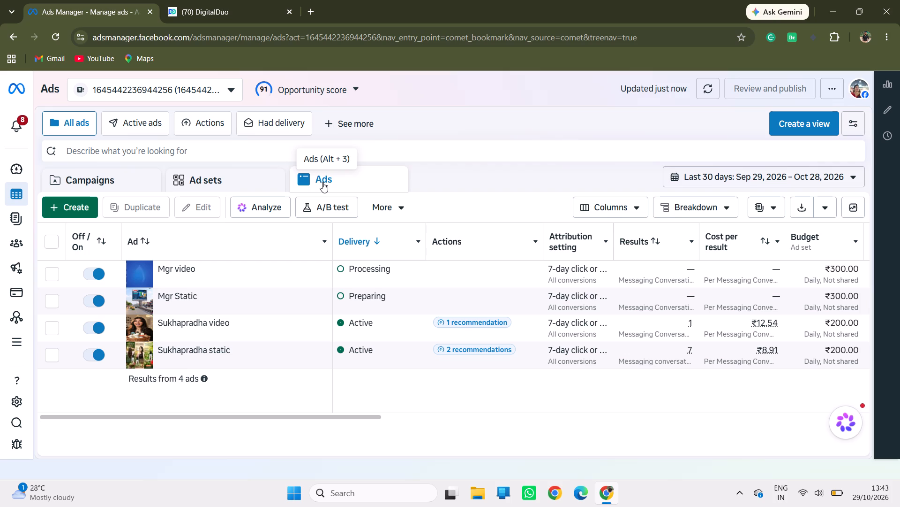
Switch to the DigitalDuo site and open the external client chat of the MGR Technologies company.
{"action": "left_click", "coordinate": [192, 15]}
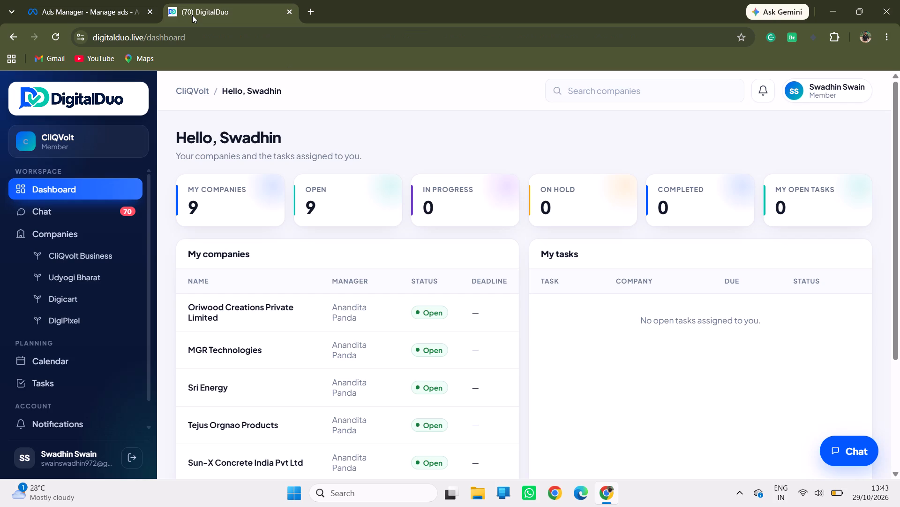
{"action": "left_click", "coordinate": [230, 347]}
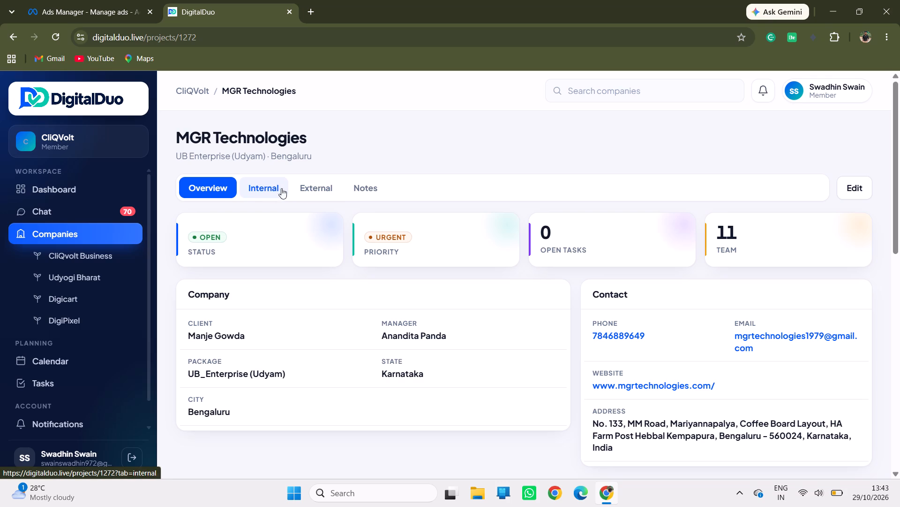
{"action": "left_click", "coordinate": [314, 184]}
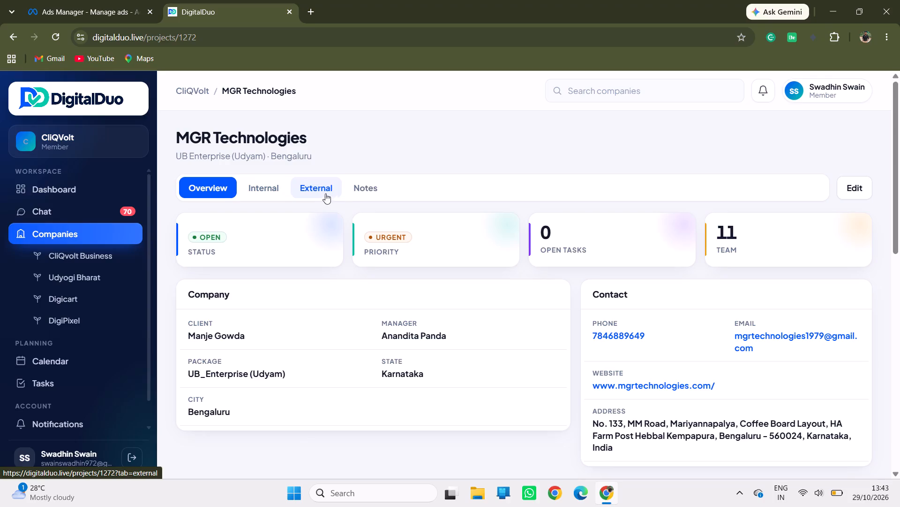
{"action": "left_click", "coordinate": [322, 189]}
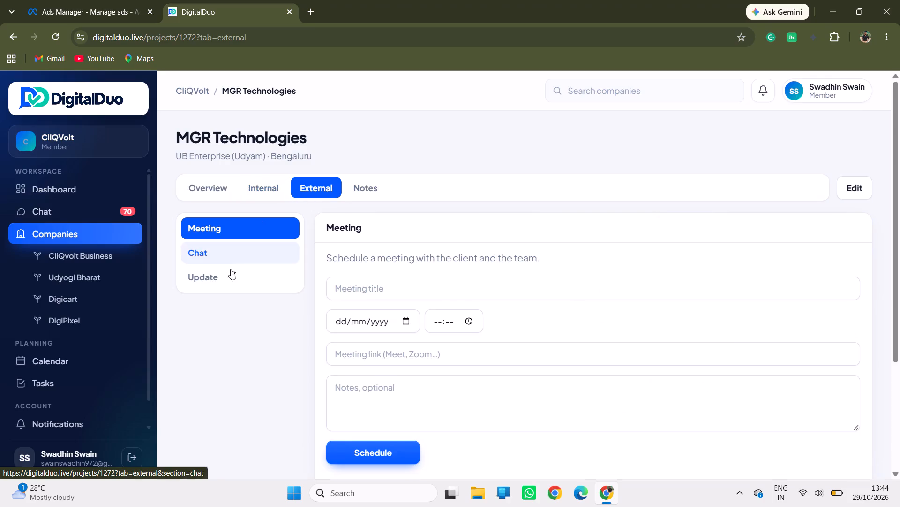
{"action": "left_click", "coordinate": [227, 252]}
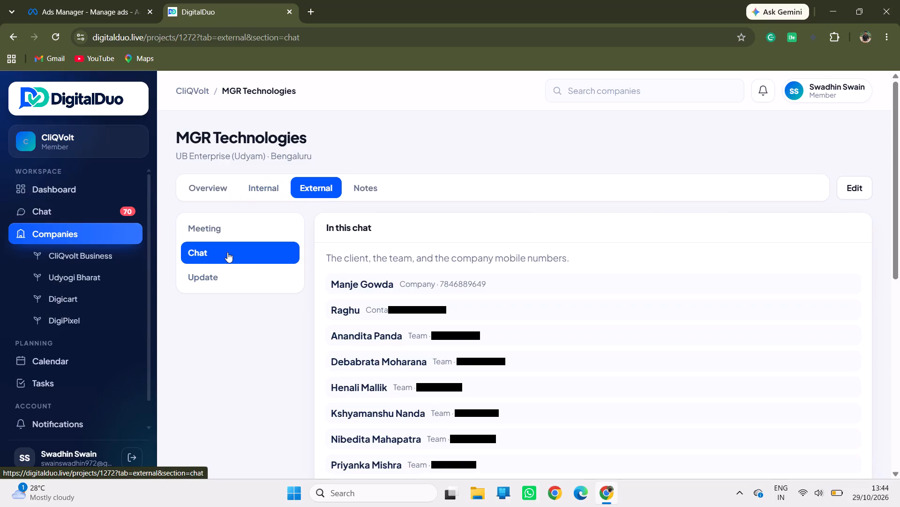
Examine the MGR Technologies external chat, from its members to the recent posts, content calendar and insight messages.
{"action": "scroll", "coordinate": [407, 350], "scroll_direction": "down", "scroll_amount": 5}
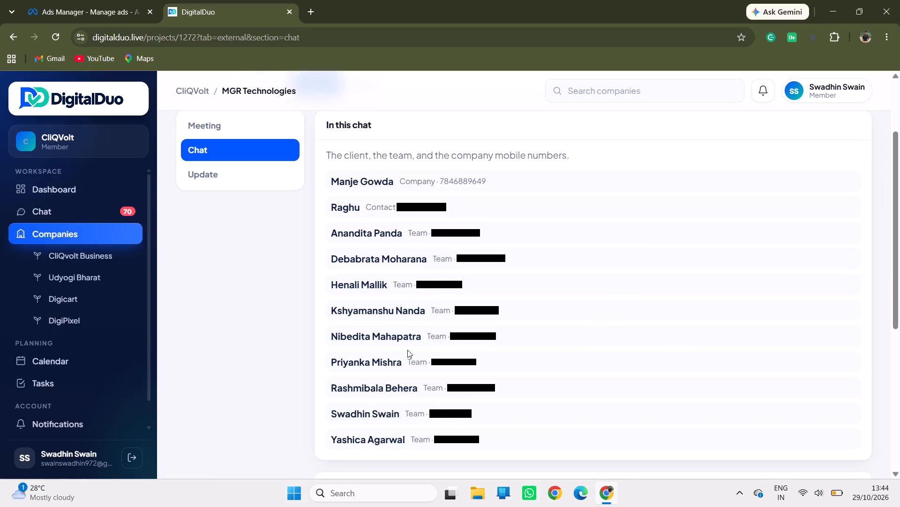
{"action": "scroll", "coordinate": [407, 350], "scroll_direction": "down", "scroll_amount": 4}
{"action": "scroll", "coordinate": [407, 350], "scroll_direction": "up", "scroll_amount": 1}
{"action": "scroll", "coordinate": [407, 350], "scroll_direction": "down", "scroll_amount": 4}
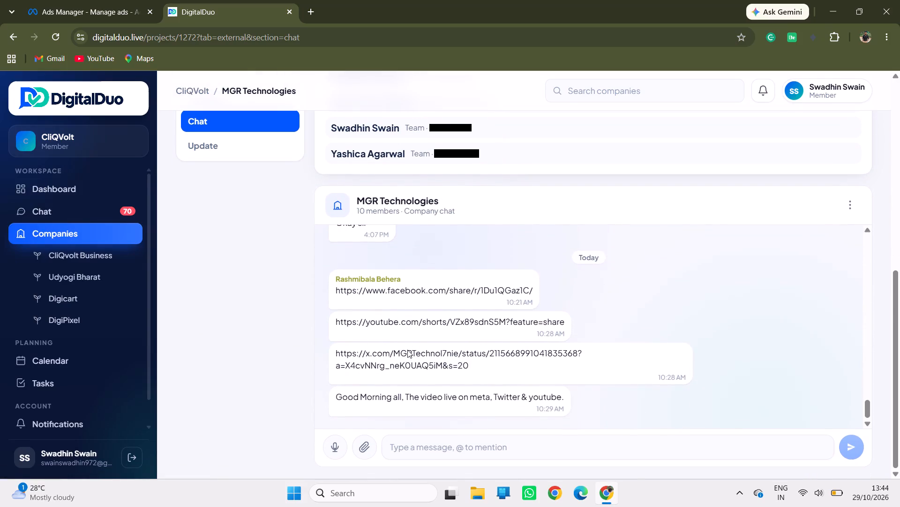
{"action": "scroll", "coordinate": [407, 350], "scroll_direction": "down", "scroll_amount": 3}
{"action": "scroll", "coordinate": [576, 292], "scroll_direction": "up", "scroll_amount": 1}
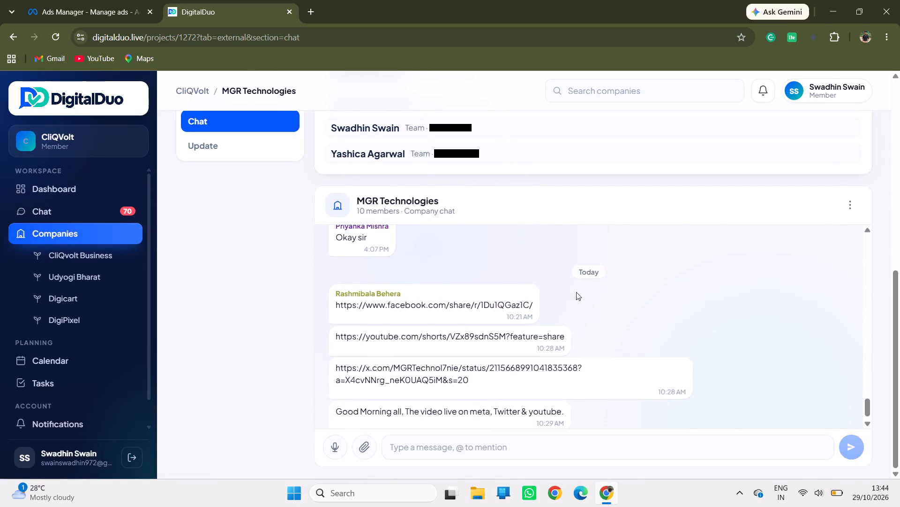
{"action": "scroll", "coordinate": [576, 292], "scroll_direction": "up", "scroll_amount": 1}
{"action": "scroll", "coordinate": [576, 292], "scroll_direction": "down", "scroll_amount": 2}
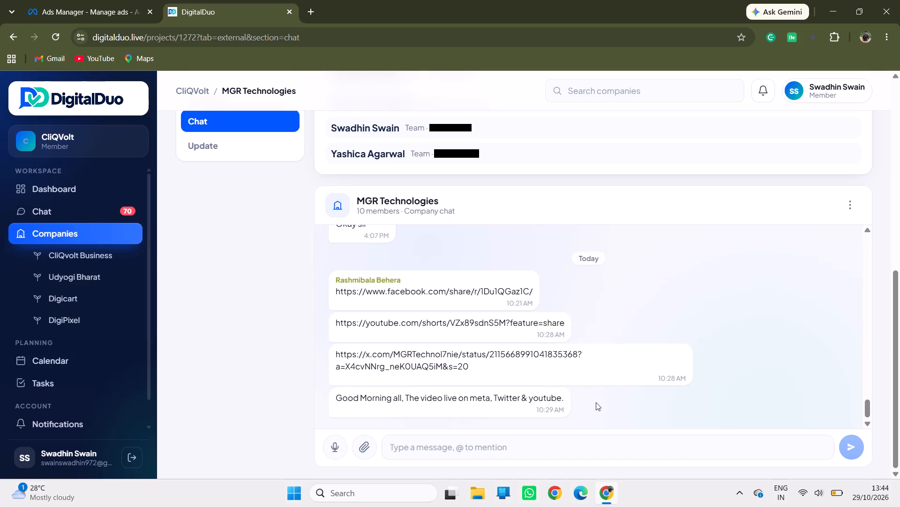
{"action": "scroll", "coordinate": [590, 400], "scroll_direction": "up", "scroll_amount": 3}
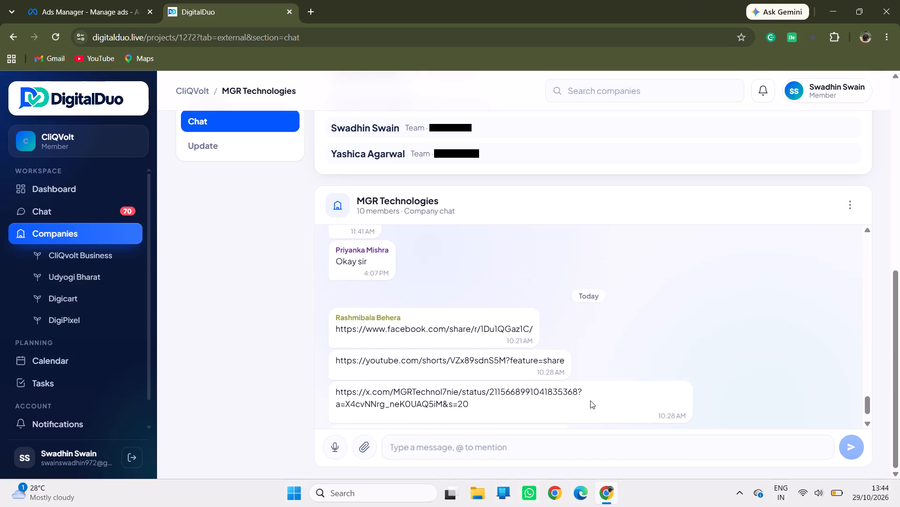
{"action": "scroll", "coordinate": [590, 400], "scroll_direction": "up", "scroll_amount": 5}
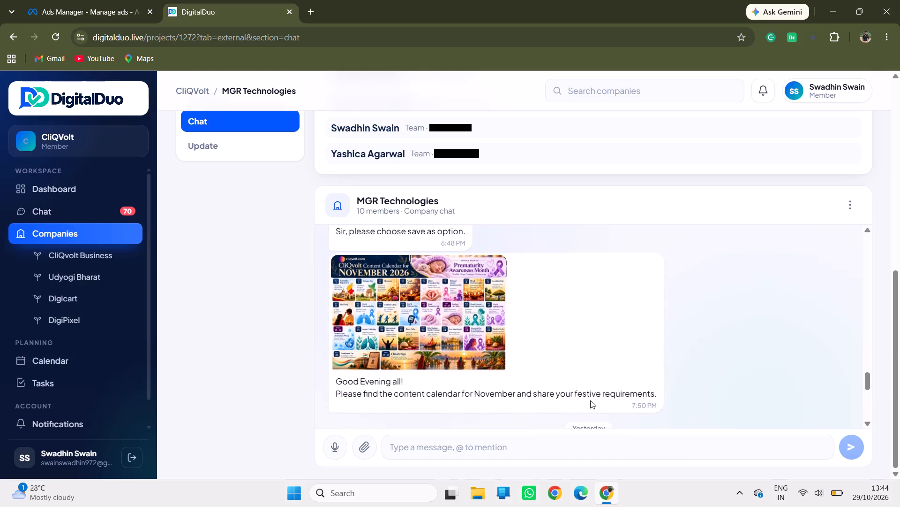
{"action": "scroll", "coordinate": [590, 400], "scroll_direction": "up", "scroll_amount": 9}
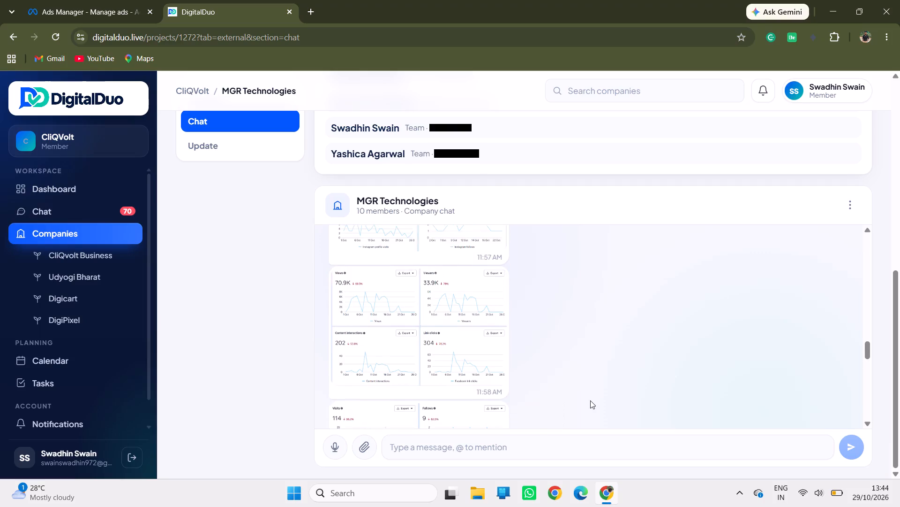
{"action": "scroll", "coordinate": [590, 400], "scroll_direction": "up", "scroll_amount": 9}
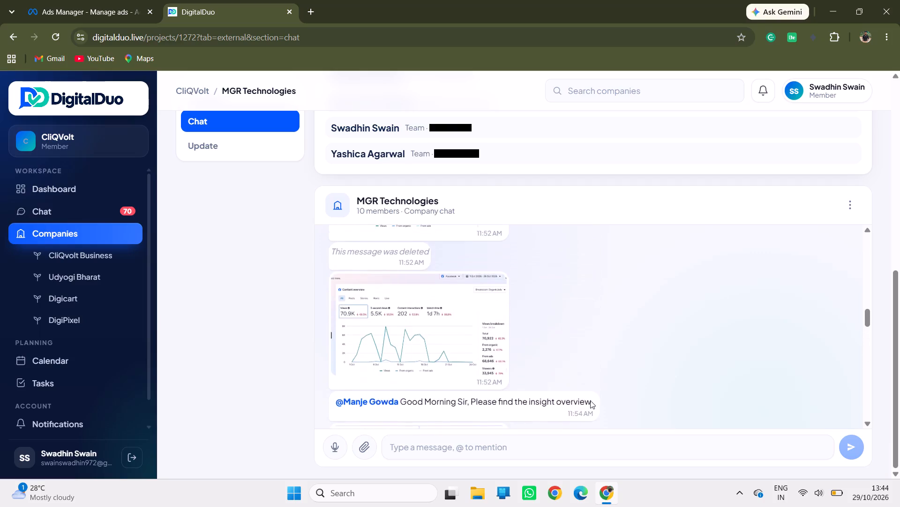
{"action": "scroll", "coordinate": [590, 400], "scroll_direction": "up", "scroll_amount": 5}
{"action": "scroll", "coordinate": [590, 400], "scroll_direction": "down", "scroll_amount": 9}
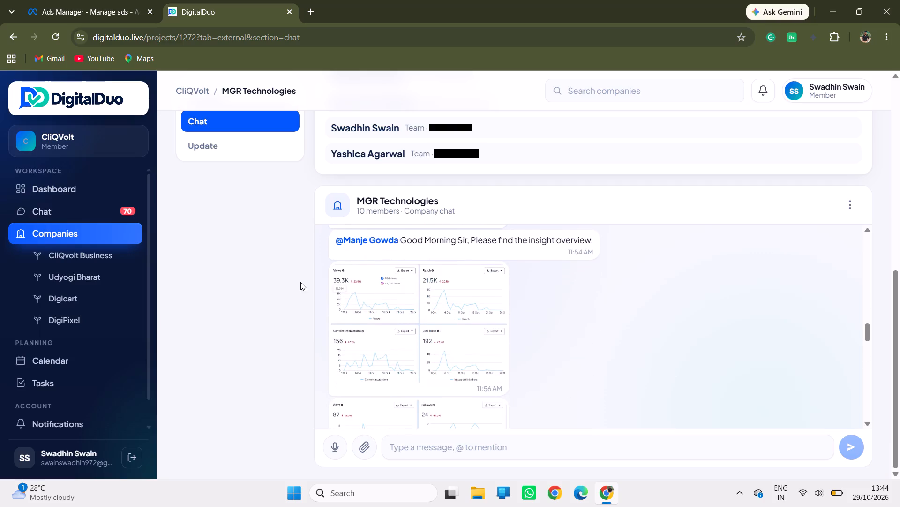
Open the MGR Technologies internal team chat and go to its latest messages from today.
{"action": "scroll", "coordinate": [266, 264], "scroll_direction": "up", "scroll_amount": 15}
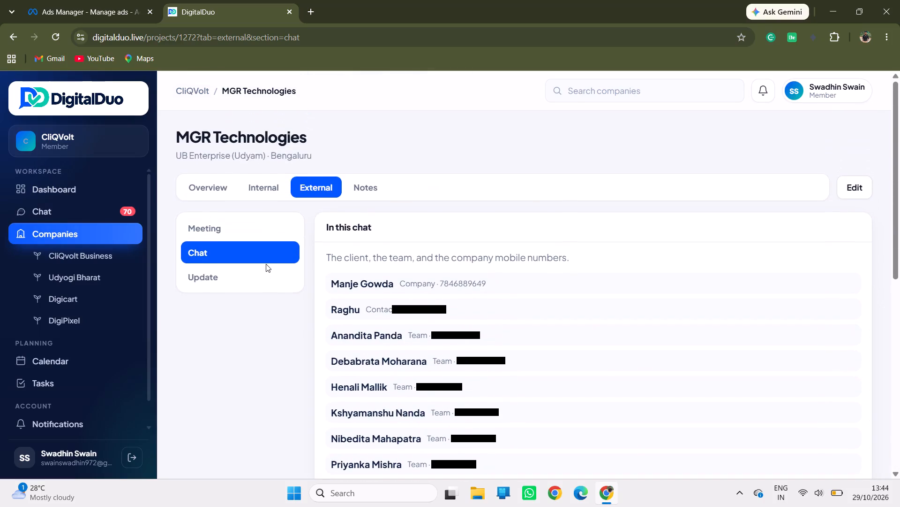
{"action": "scroll", "coordinate": [266, 264], "scroll_direction": "up", "scroll_amount": 4}
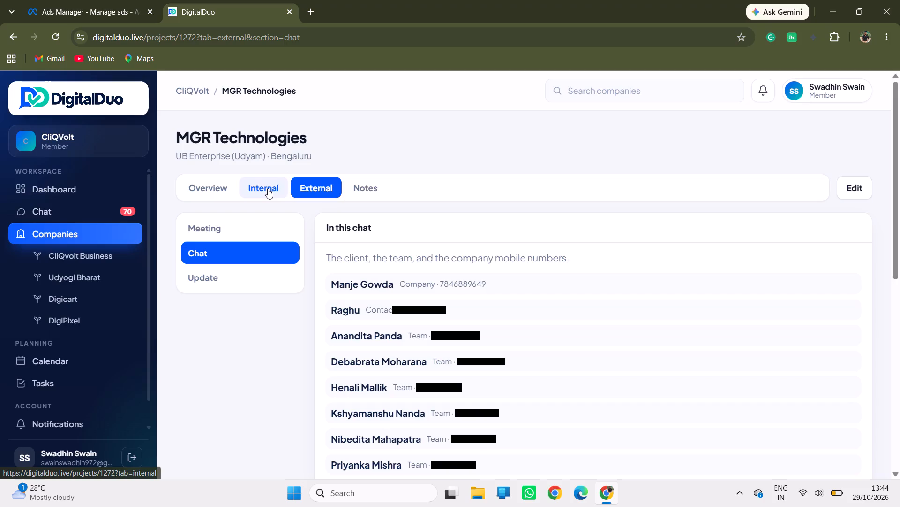
{"action": "left_click", "coordinate": [268, 188]}
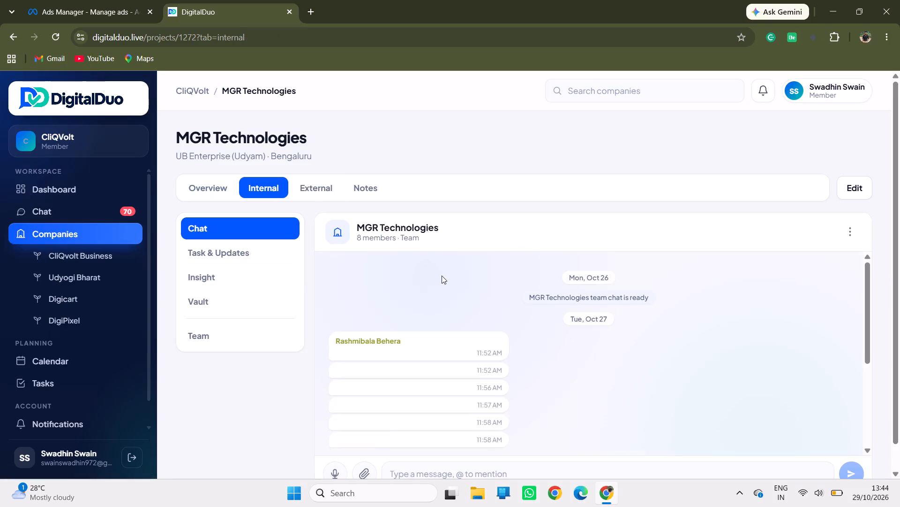
{"action": "scroll", "coordinate": [541, 367], "scroll_direction": "up", "scroll_amount": 3}
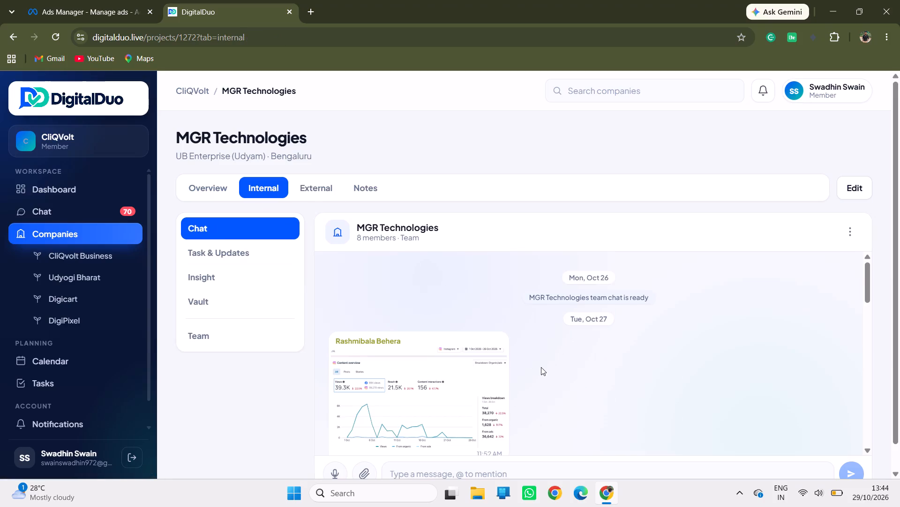
{"action": "scroll", "coordinate": [541, 367], "scroll_direction": "up", "scroll_amount": 3}
{"action": "scroll", "coordinate": [541, 367], "scroll_direction": "down", "scroll_amount": 20}
{"action": "scroll", "coordinate": [541, 367], "scroll_direction": "down", "scroll_amount": 3}
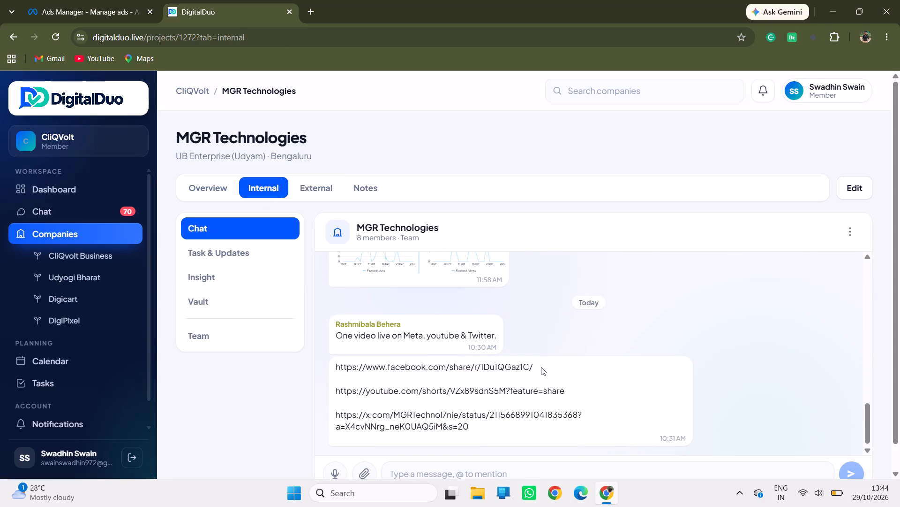
{"action": "scroll", "coordinate": [541, 367], "scroll_direction": "down", "scroll_amount": 14}
Begin composing a message in the MGR Technologies internal team chat.
{"action": "left_click", "coordinate": [412, 471]}
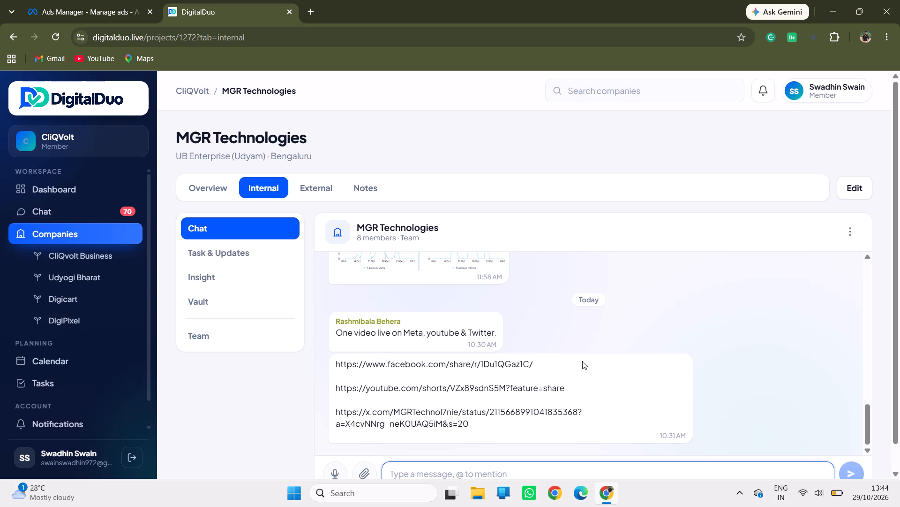
{"action": "scroll", "coordinate": [636, 321], "scroll_direction": "down", "scroll_amount": 3}
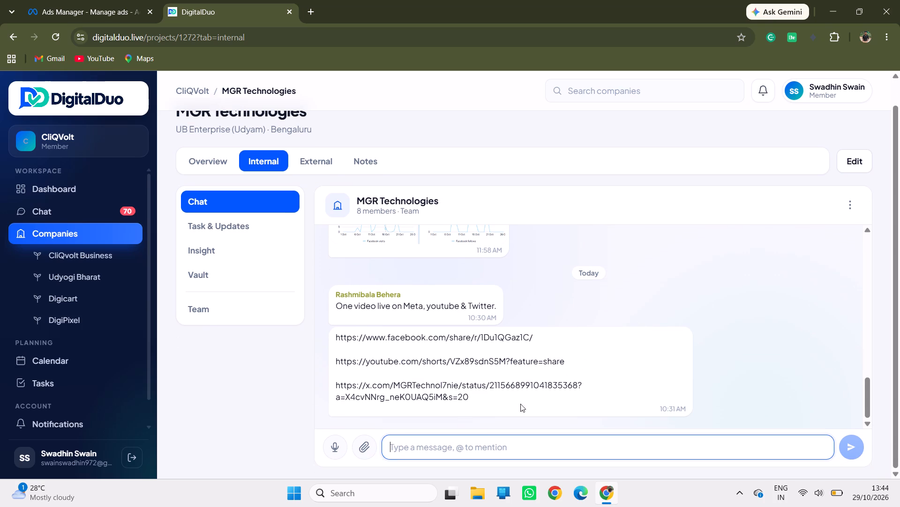
{"action": "left_click", "coordinate": [420, 455]}
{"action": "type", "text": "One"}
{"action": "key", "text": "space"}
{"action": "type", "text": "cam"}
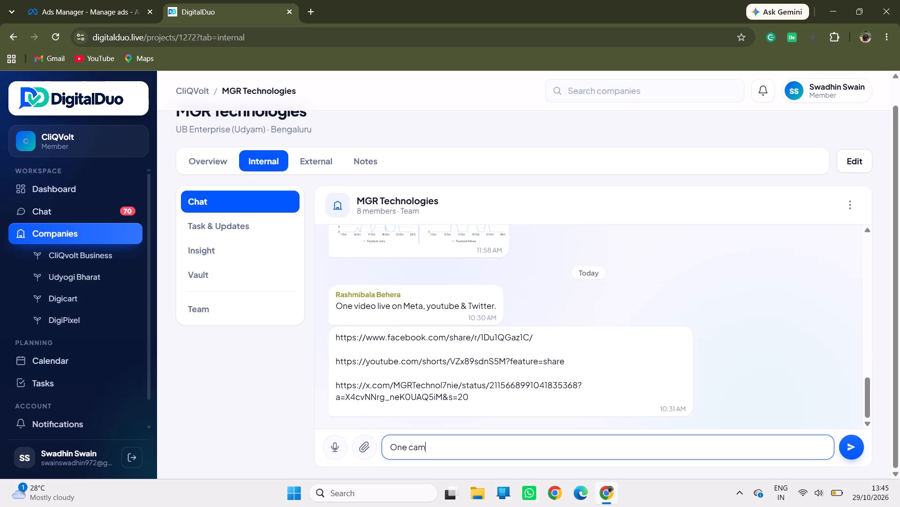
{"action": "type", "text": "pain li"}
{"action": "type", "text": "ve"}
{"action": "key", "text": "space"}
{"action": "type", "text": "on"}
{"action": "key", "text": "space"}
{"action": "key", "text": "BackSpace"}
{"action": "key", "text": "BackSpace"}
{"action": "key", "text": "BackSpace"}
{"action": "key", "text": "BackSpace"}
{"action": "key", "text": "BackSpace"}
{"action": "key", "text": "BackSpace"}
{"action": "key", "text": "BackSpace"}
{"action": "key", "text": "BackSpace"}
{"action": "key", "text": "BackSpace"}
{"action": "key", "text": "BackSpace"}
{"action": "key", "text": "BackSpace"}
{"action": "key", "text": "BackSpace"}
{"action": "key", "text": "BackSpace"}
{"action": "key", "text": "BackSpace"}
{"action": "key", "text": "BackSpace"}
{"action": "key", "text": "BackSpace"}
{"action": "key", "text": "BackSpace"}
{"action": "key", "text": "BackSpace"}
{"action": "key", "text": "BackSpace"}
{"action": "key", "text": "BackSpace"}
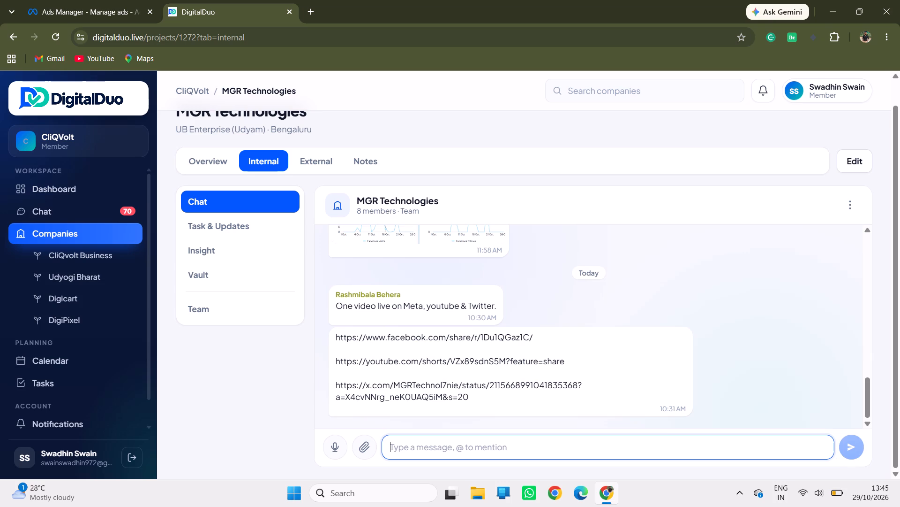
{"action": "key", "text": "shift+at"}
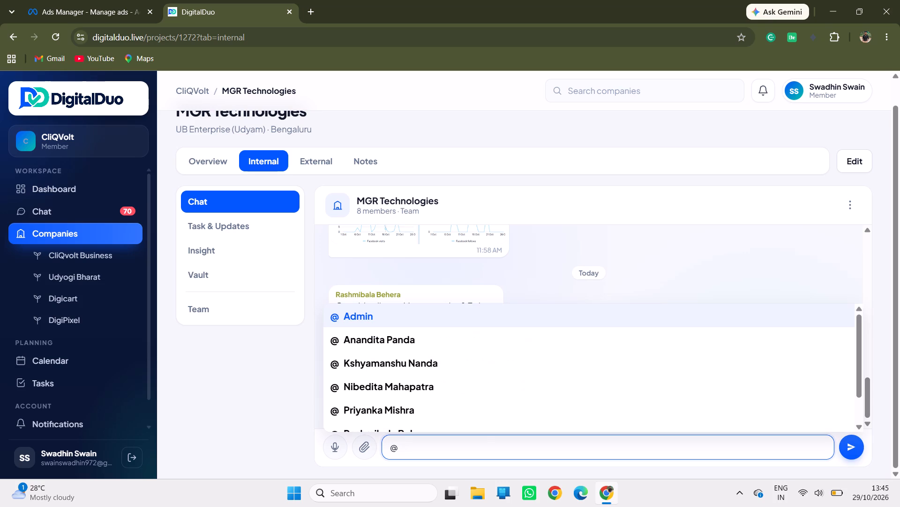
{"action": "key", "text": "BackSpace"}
Send the message "2 ads running on meta 1 static and 1 video" in MGR Technologies' internal team chat.
{"action": "key", "text": "2"}
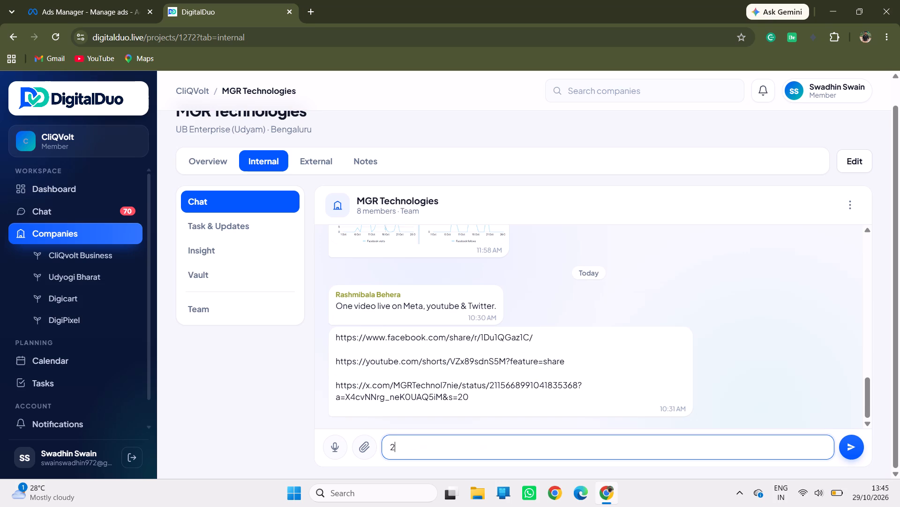
{"action": "key", "text": "space"}
{"action": "type", "text": "ads"}
{"action": "key", "text": "space"}
{"action": "type", "text": "ri"}
{"action": "key", "text": "BackSpace"}
{"action": "type", "text": "unning on"}
{"action": "key", "text": "space"}
{"action": "type", "text": "meta"}
{"action": "key", "text": "space"}
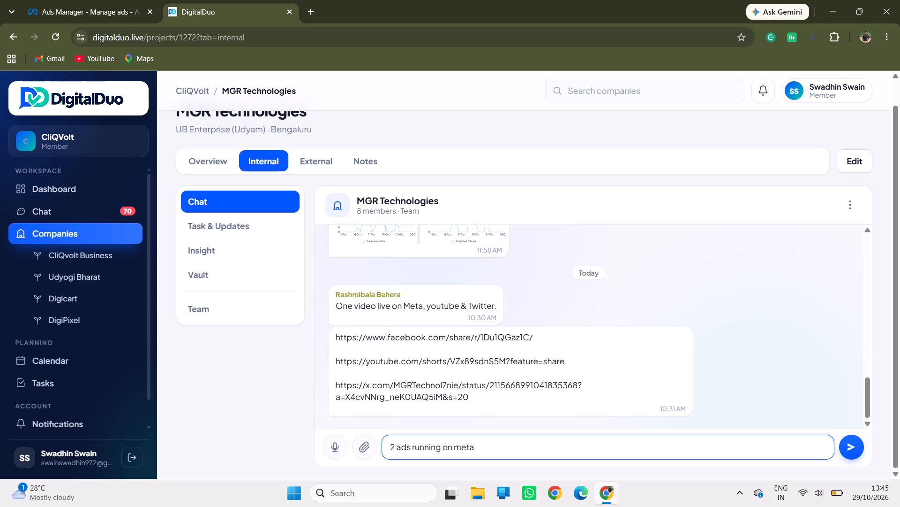
{"action": "key", "text": "shift+exclam"}
{"action": "key", "text": "BackSpace"}
{"action": "key", "text": "1"}
{"action": "type", "text": "static"}
{"action": "left_click", "coordinate": [478, 450]}
{"action": "key", "text": "space"}
{"action": "left_click", "coordinate": [508, 453]}
{"action": "key", "text": "space"}
{"action": "type", "text": "and"}
{"action": "key", "text": "space"}
{"action": "key", "text": "1"}
{"action": "key", "text": "space"}
{"action": "type", "text": "video"}
{"action": "left_click", "coordinate": [852, 453]}
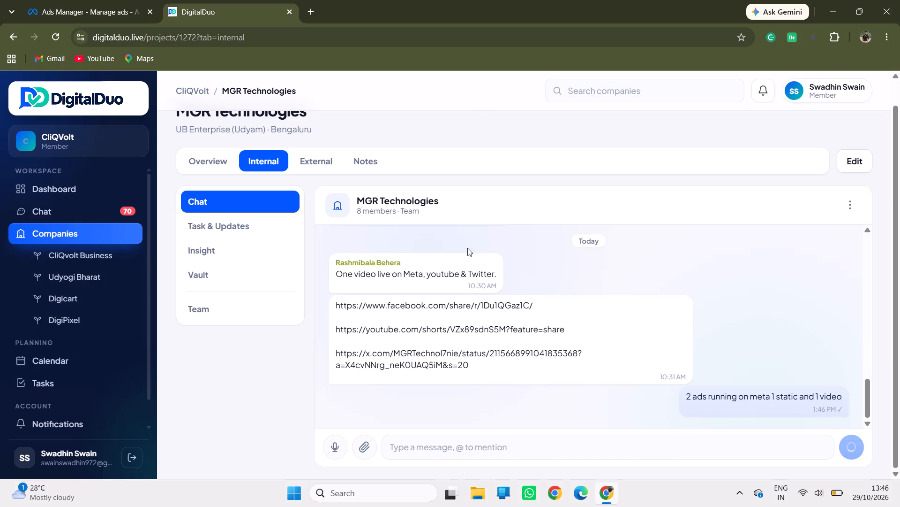
Open MGR Technologies' external company chat at its latest messages.
{"action": "left_click", "coordinate": [310, 167]}
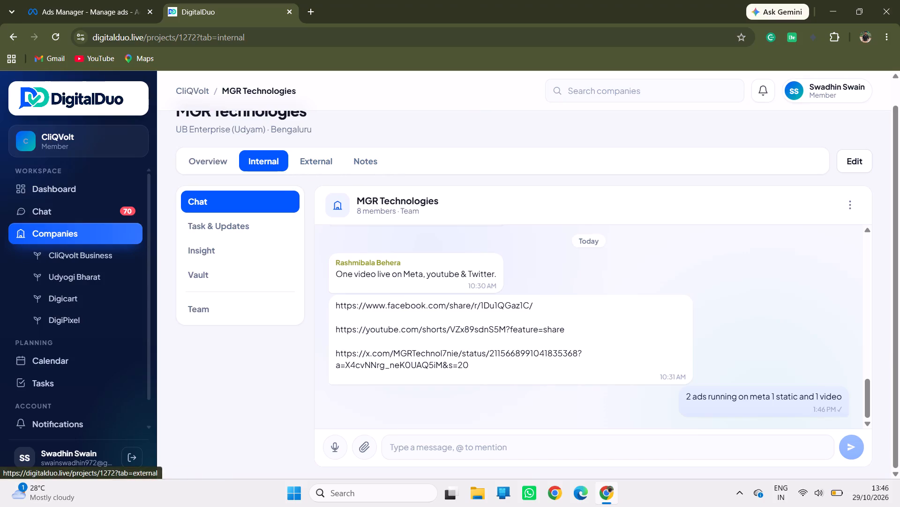
{"action": "left_click", "coordinate": [233, 263]}
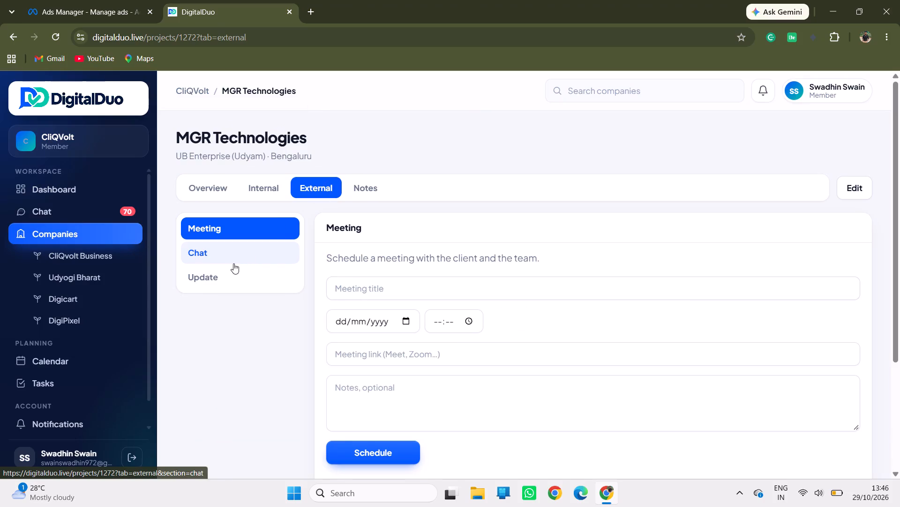
{"action": "scroll", "coordinate": [402, 364], "scroll_direction": "down", "scroll_amount": 4}
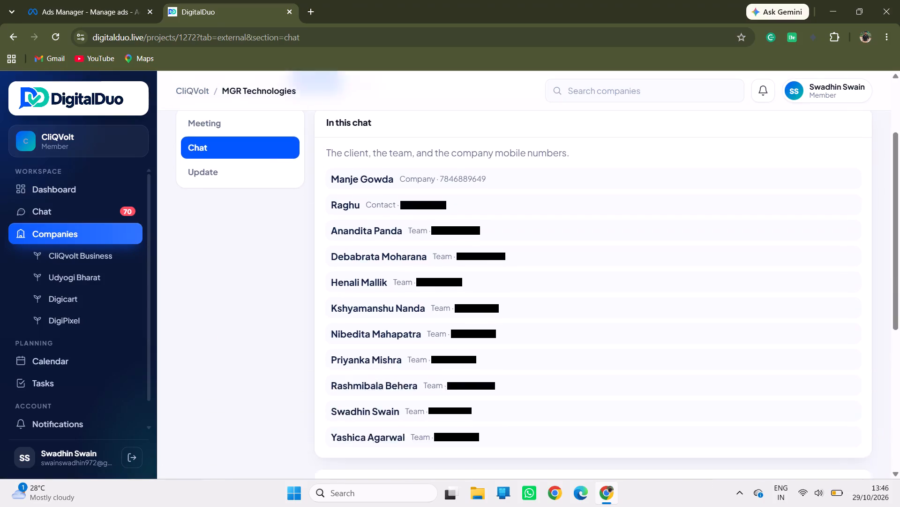
{"action": "scroll", "coordinate": [402, 364], "scroll_direction": "down", "scroll_amount": 12}
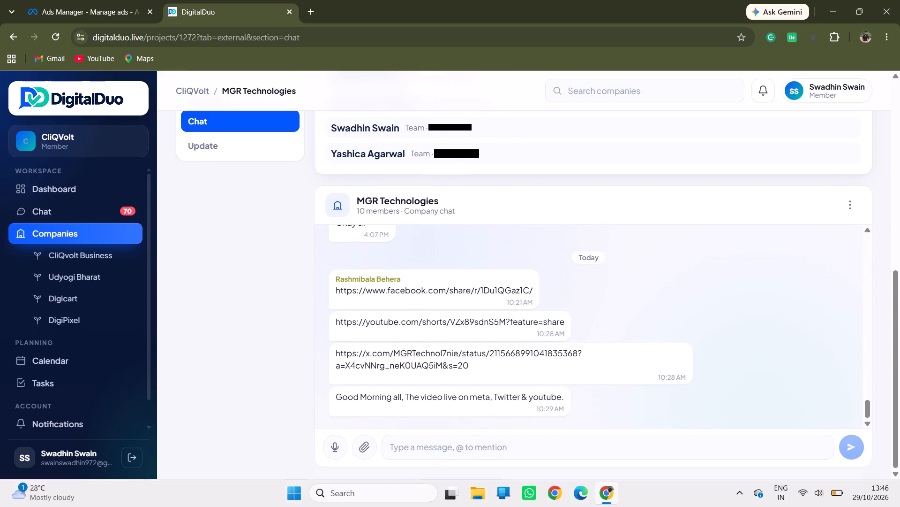
Start a message with "Good" in MGR Technologies' external company chat.
{"action": "left_click", "coordinate": [416, 446]}
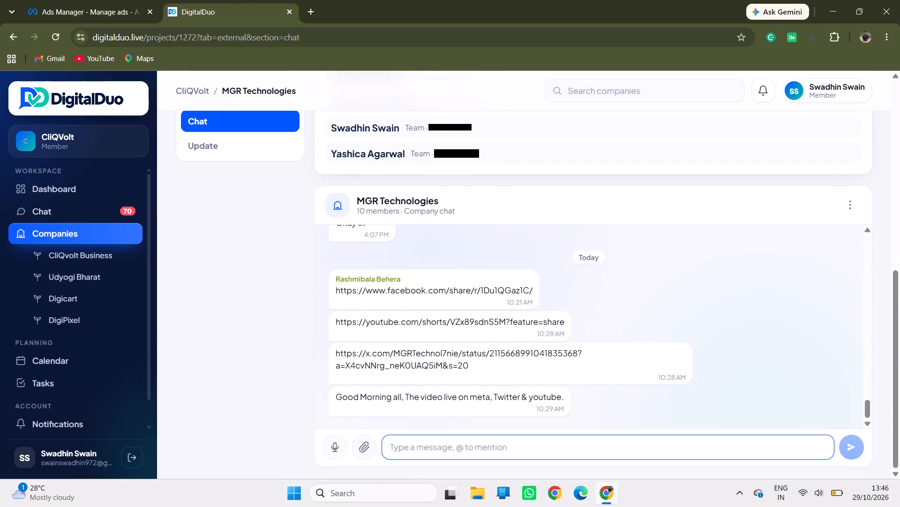
{"action": "type", "text": "Goo"}
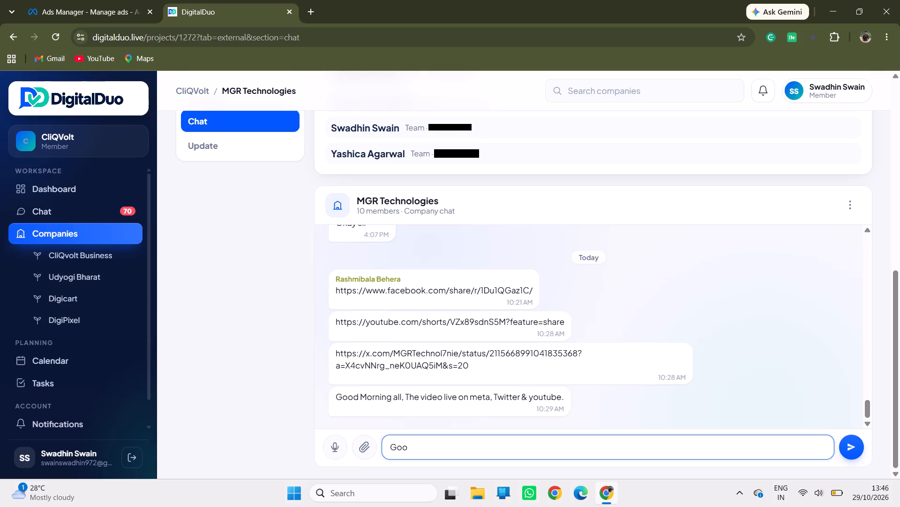
{"action": "key", "text": "d"}
Look through the earlier messages, posters and insight reports in MGR Technologies' external chat, back to its beginning, and return to the latest messages.
{"action": "scroll", "coordinate": [495, 308], "scroll_direction": "up", "scroll_amount": 2}
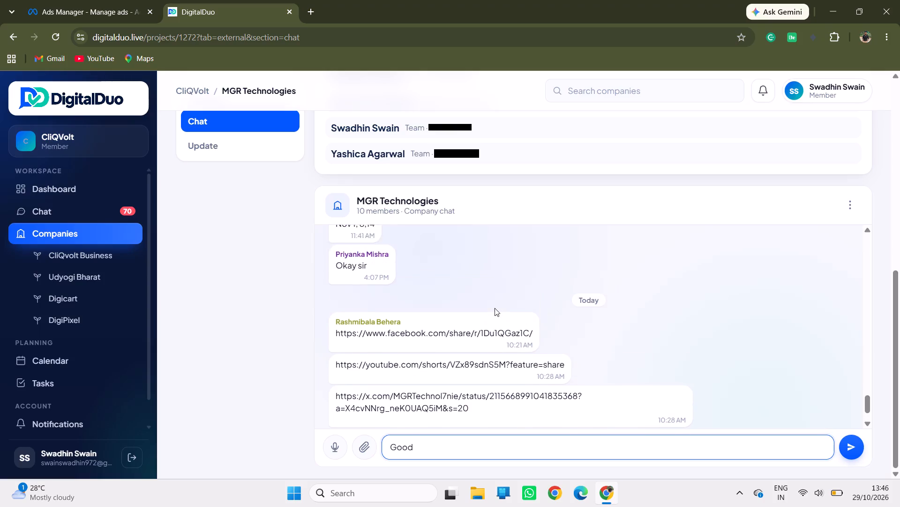
{"action": "scroll", "coordinate": [495, 308], "scroll_direction": "up", "scroll_amount": 4}
{"action": "scroll", "coordinate": [495, 308], "scroll_direction": "down", "scroll_amount": 2}
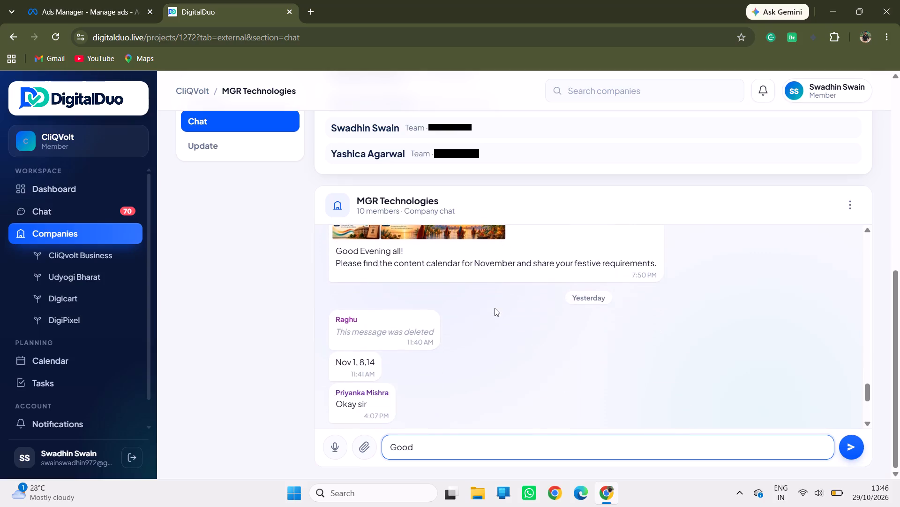
{"action": "scroll", "coordinate": [495, 308], "scroll_direction": "down", "scroll_amount": 1}
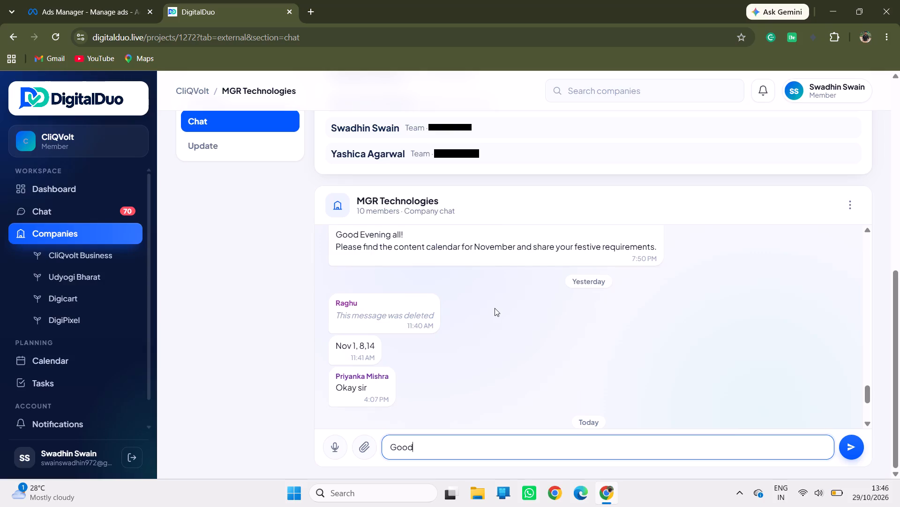
{"action": "scroll", "coordinate": [495, 308], "scroll_direction": "up", "scroll_amount": 3}
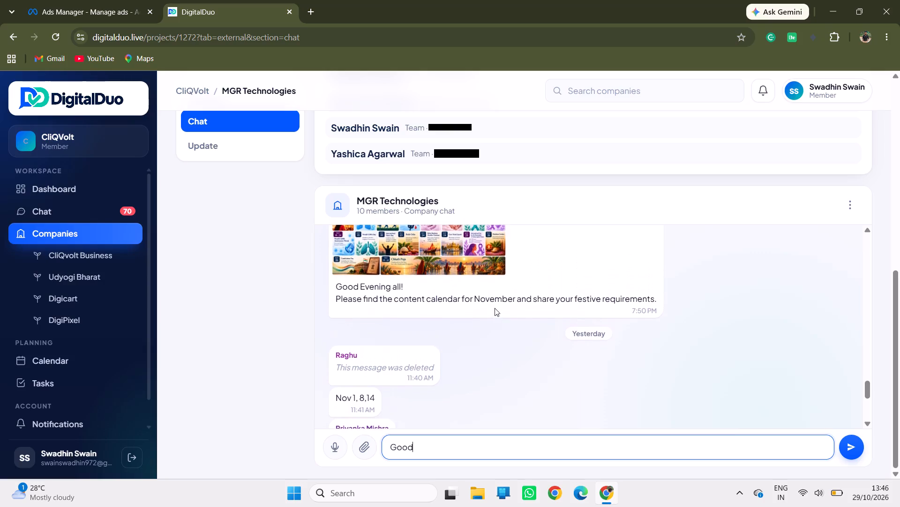
{"action": "scroll", "coordinate": [495, 308], "scroll_direction": "up", "scroll_amount": 6}
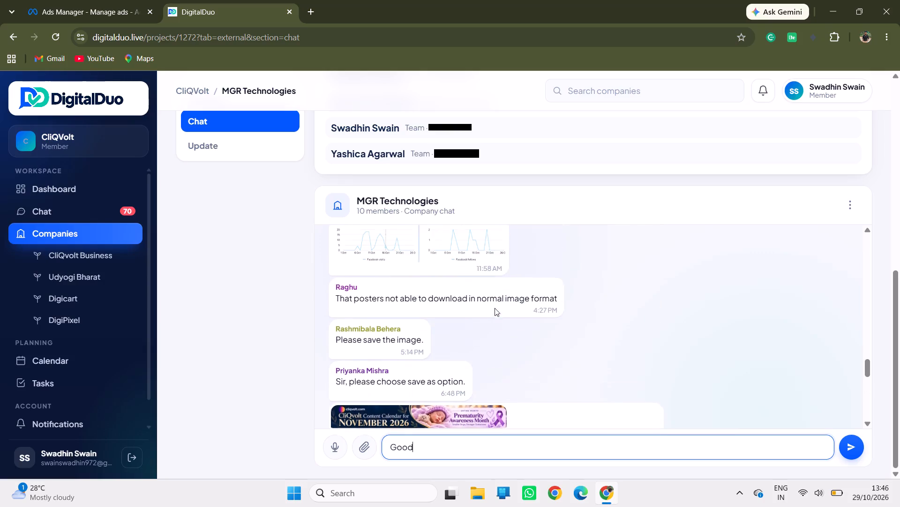
{"action": "scroll", "coordinate": [495, 308], "scroll_direction": "up", "scroll_amount": 3}
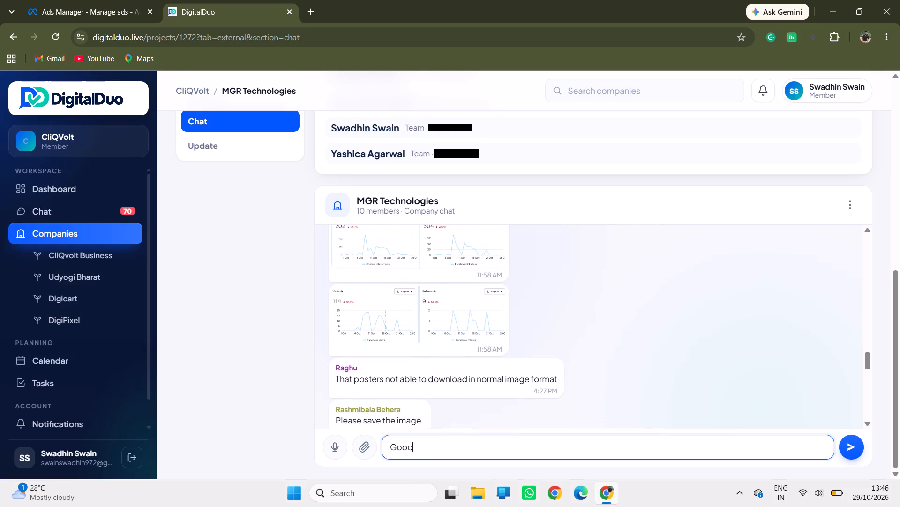
{"action": "scroll", "coordinate": [495, 308], "scroll_direction": "down", "scroll_amount": 1}
{"action": "scroll", "coordinate": [495, 308], "scroll_direction": "up", "scroll_amount": 4}
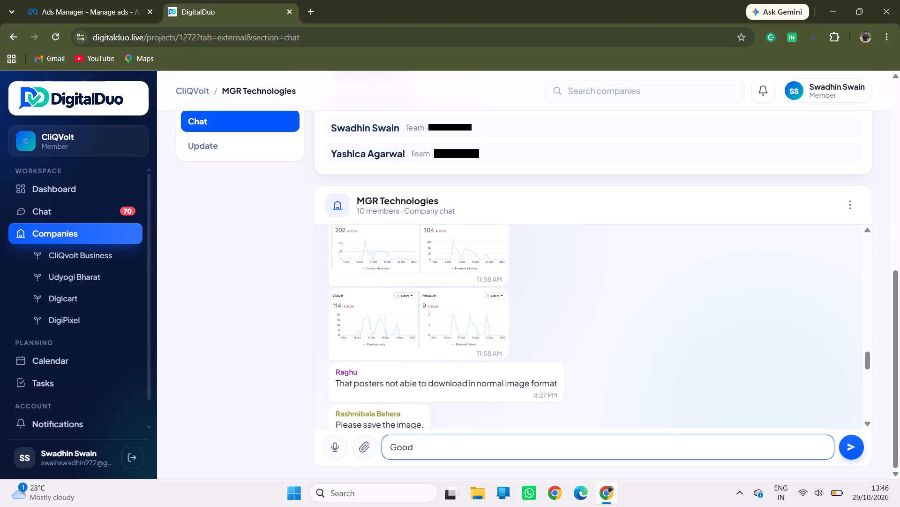
{"action": "scroll", "coordinate": [495, 308], "scroll_direction": "up", "scroll_amount": 10}
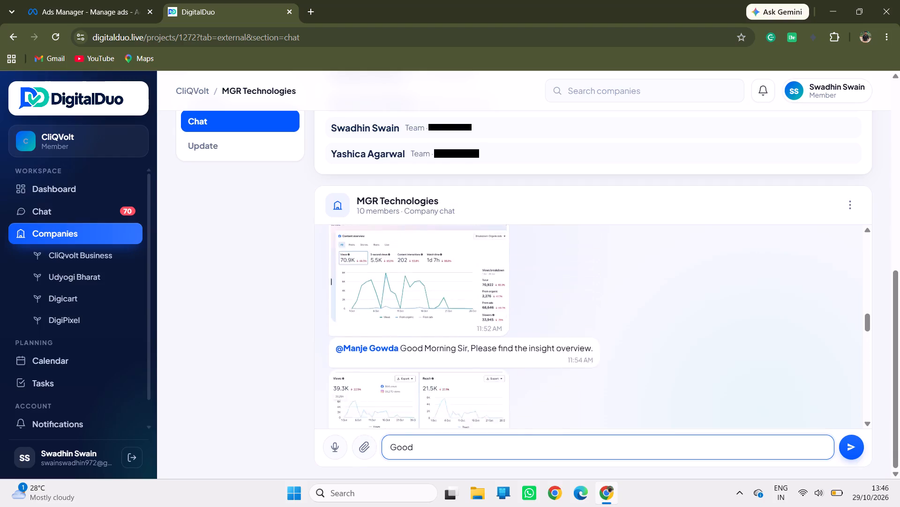
{"action": "scroll", "coordinate": [495, 308], "scroll_direction": "up", "scroll_amount": 8}
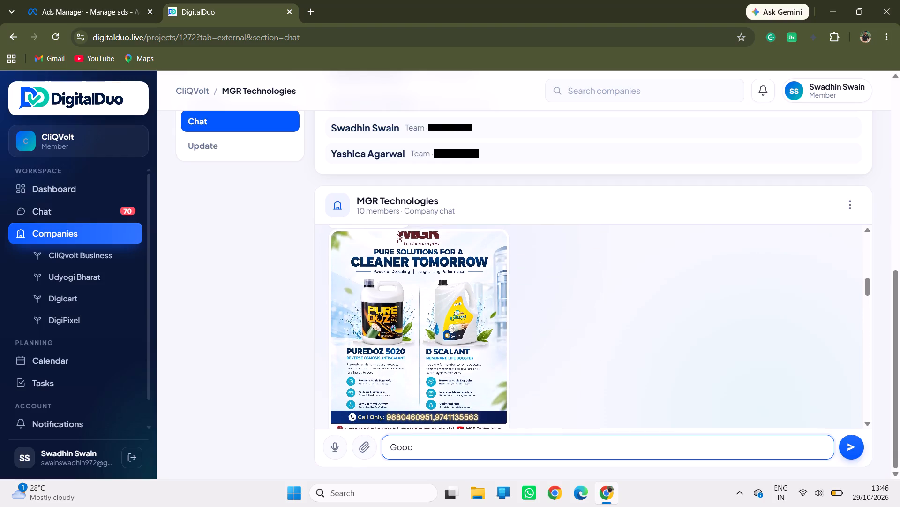
{"action": "scroll", "coordinate": [495, 308], "scroll_direction": "up", "scroll_amount": 2}
{"action": "scroll", "coordinate": [495, 308], "scroll_direction": "down", "scroll_amount": 1}
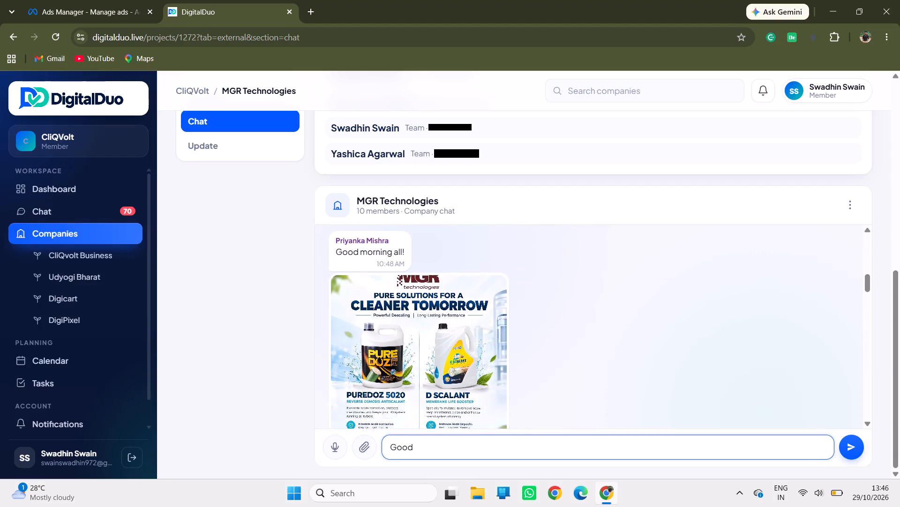
{"action": "scroll", "coordinate": [495, 308], "scroll_direction": "down", "scroll_amount": 2}
{"action": "scroll", "coordinate": [495, 308], "scroll_direction": "up", "scroll_amount": 7}
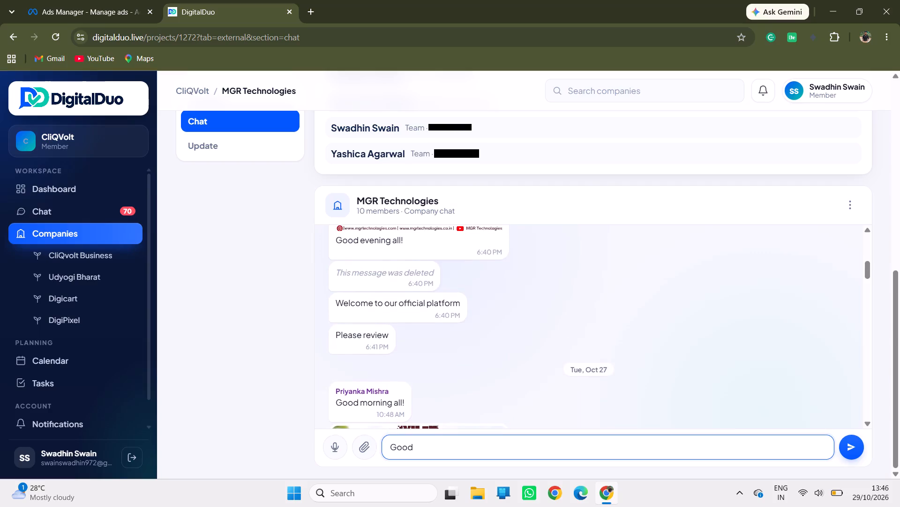
{"action": "scroll", "coordinate": [495, 308], "scroll_direction": "down", "scroll_amount": 7}
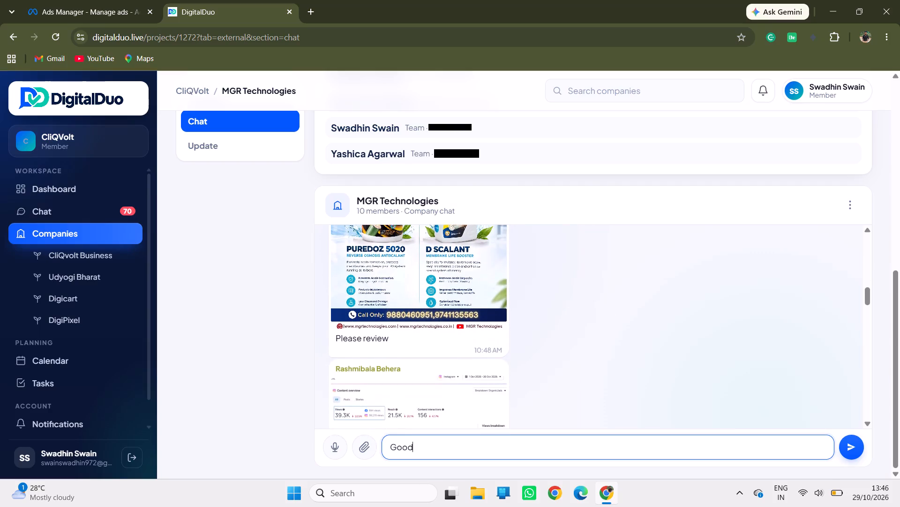
{"action": "scroll", "coordinate": [495, 308], "scroll_direction": "up", "scroll_amount": 2}
{"action": "scroll", "coordinate": [495, 308], "scroll_direction": "down", "scroll_amount": 4}
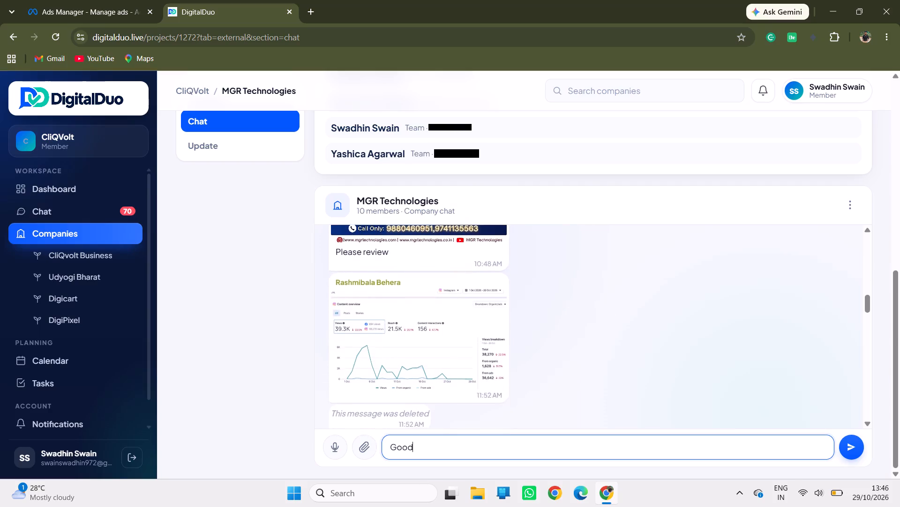
{"action": "scroll", "coordinate": [495, 308], "scroll_direction": "down", "scroll_amount": 2}
{"action": "scroll", "coordinate": [495, 308], "scroll_direction": "up", "scroll_amount": 9}
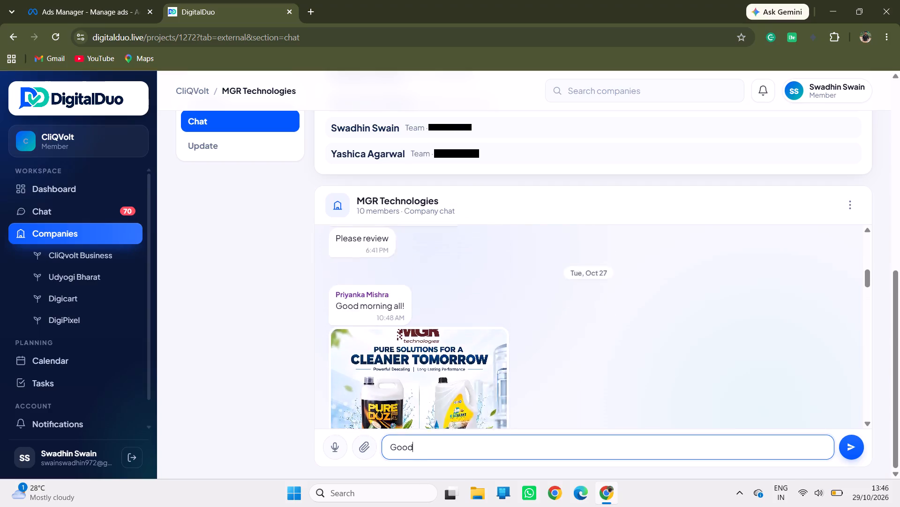
{"action": "scroll", "coordinate": [495, 308], "scroll_direction": "up", "scroll_amount": 15}
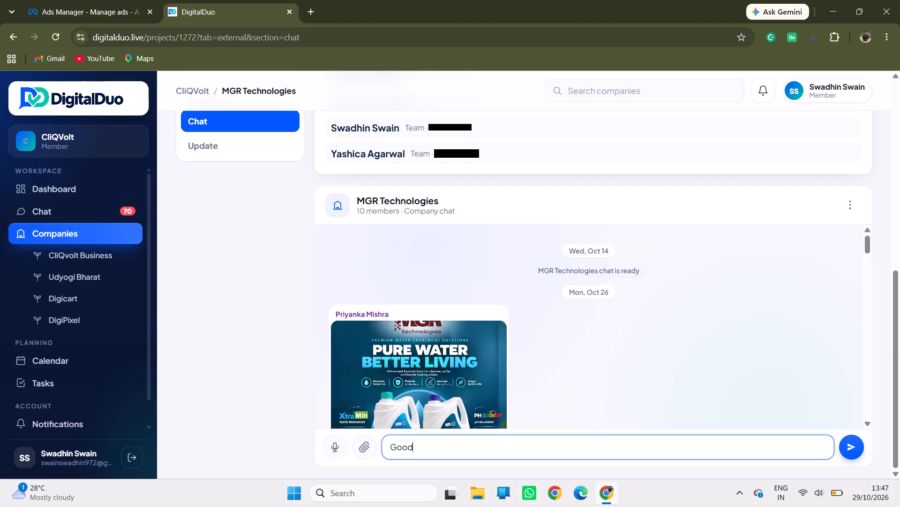
{"action": "scroll", "coordinate": [495, 308], "scroll_direction": "up", "scroll_amount": 1}
{"action": "scroll", "coordinate": [495, 308], "scroll_direction": "down", "scroll_amount": 20}
{"action": "scroll", "coordinate": [495, 308], "scroll_direction": "down", "scroll_amount": 10}
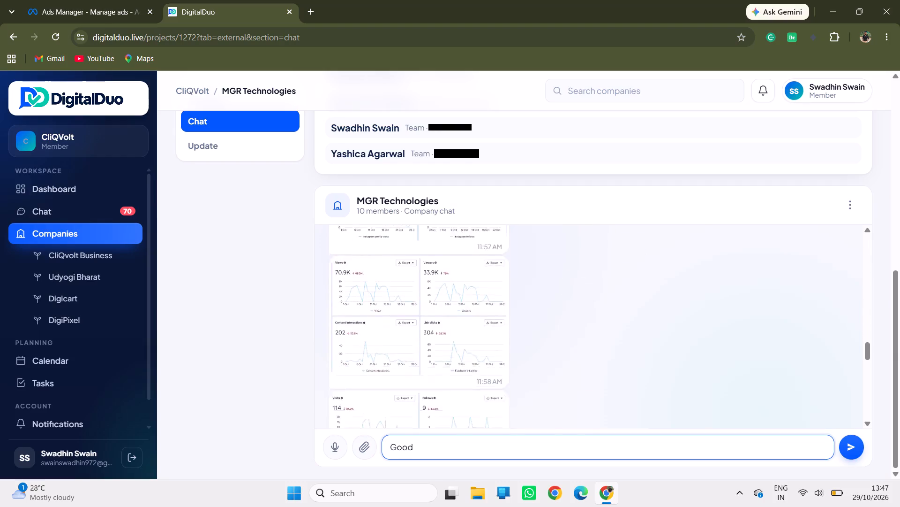
{"action": "scroll", "coordinate": [495, 308], "scroll_direction": "down", "scroll_amount": 20}
{"action": "scroll", "coordinate": [495, 308], "scroll_direction": "down", "scroll_amount": 7}
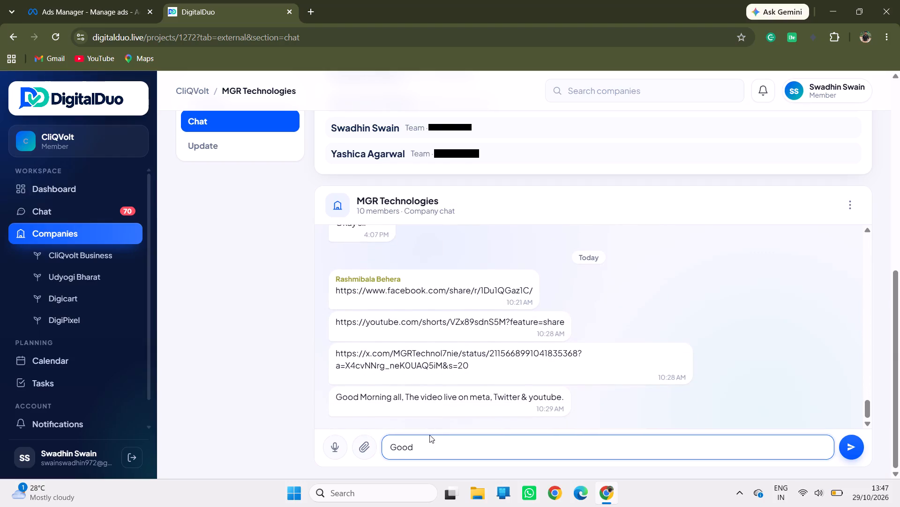
Complete the unsent message so it reads "Good afternoon all 2 Ads live on Meta".
{"action": "key", "text": "space"}
{"action": "type", "text": "after"}
{"action": "type", "text": "noon all"}
{"action": "key", "text": "space"}
{"action": "key", "text": "2"}
{"action": "key", "text": "BackSpace"}
{"action": "key", "text": "space"}
{"action": "key", "text": "2"}
{"action": "type", "text": "AD"}
{"action": "type", "text": "s"}
{"action": "key", "text": "space"}
{"action": "key", "text": "BackSpace"}
{"action": "key", "text": "BackSpace"}
{"action": "key", "text": "BackSpace"}
{"action": "type", "text": "ds"}
{"action": "key", "text": "space"}
{"action": "left_click", "coordinate": [470, 448]}
{"action": "key", "text": "space"}
{"action": "left_click", "coordinate": [488, 446]}
{"action": "type", "text": "live on"}
{"action": "key", "text": "space"}
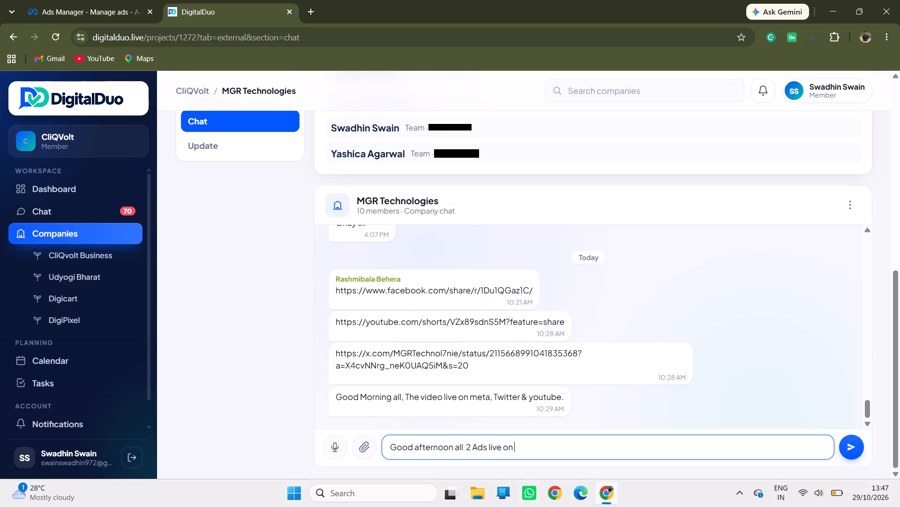
{"action": "type", "text": "Meta"}
Recheck the Mgr ads' delivery in Ads Manager, and send the drafted message in MGR Technologies' external DigitalDuo chat.
{"action": "left_click", "coordinate": [98, 8]}
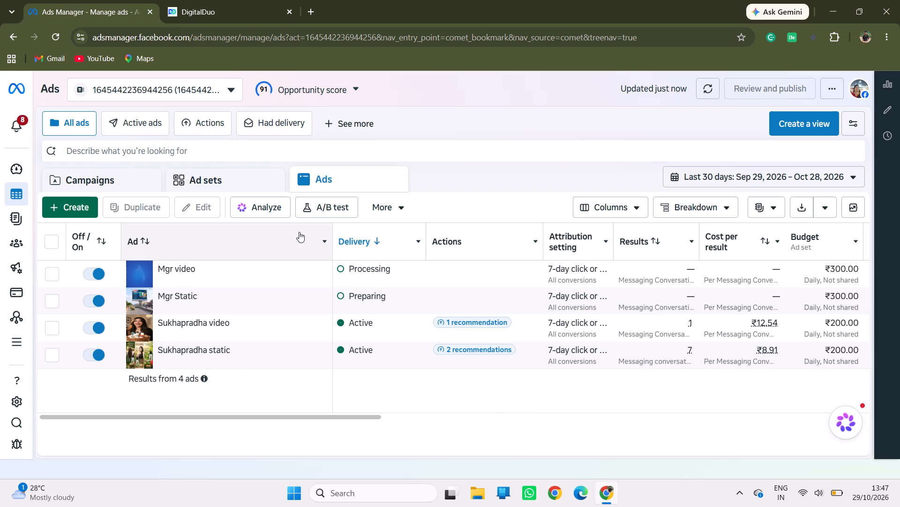
{"action": "left_click", "coordinate": [224, 0]}
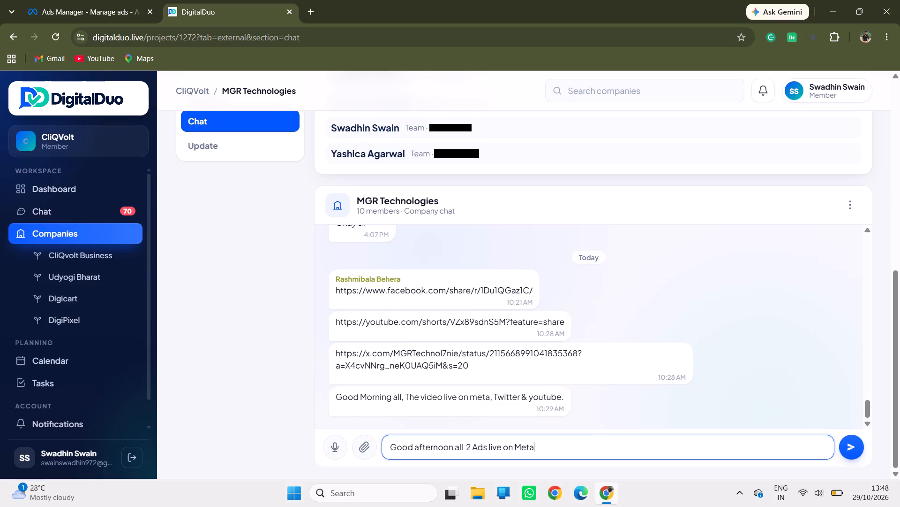
{"action": "left_click", "coordinate": [847, 449]}
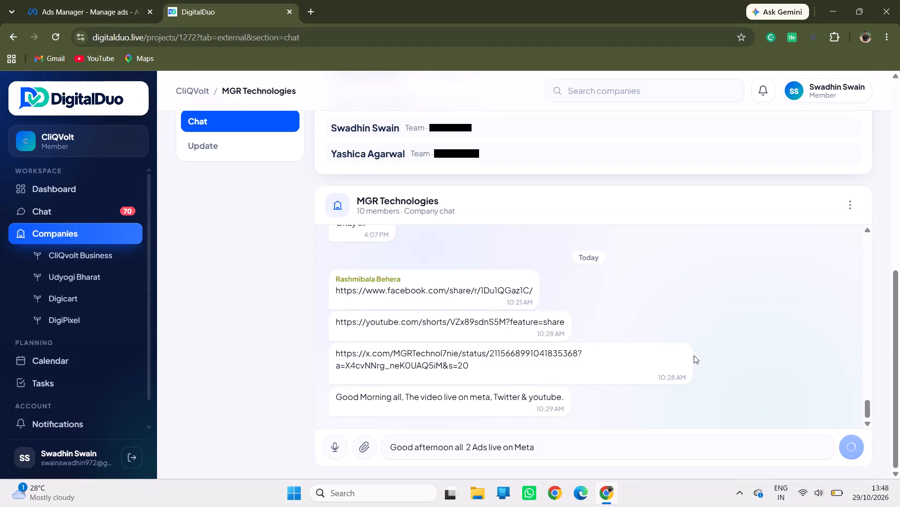
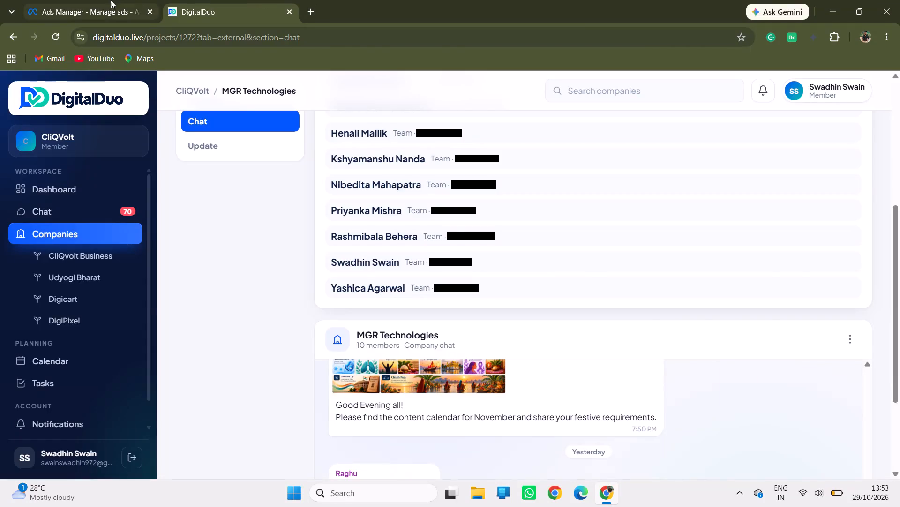
Switch to Meta Ads Manager and open the ad account's Billing & payments section.
{"action": "left_click", "coordinate": [108, 2]}
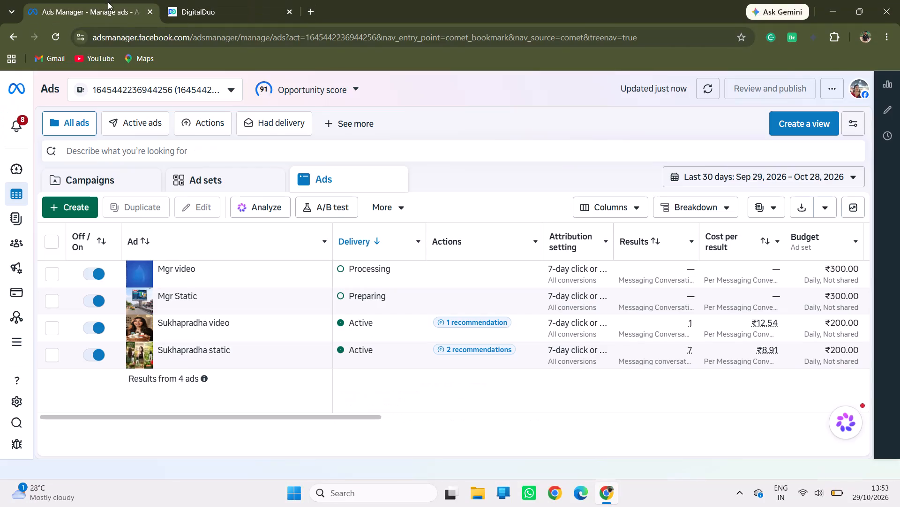
{"action": "left_click", "coordinate": [19, 294]}
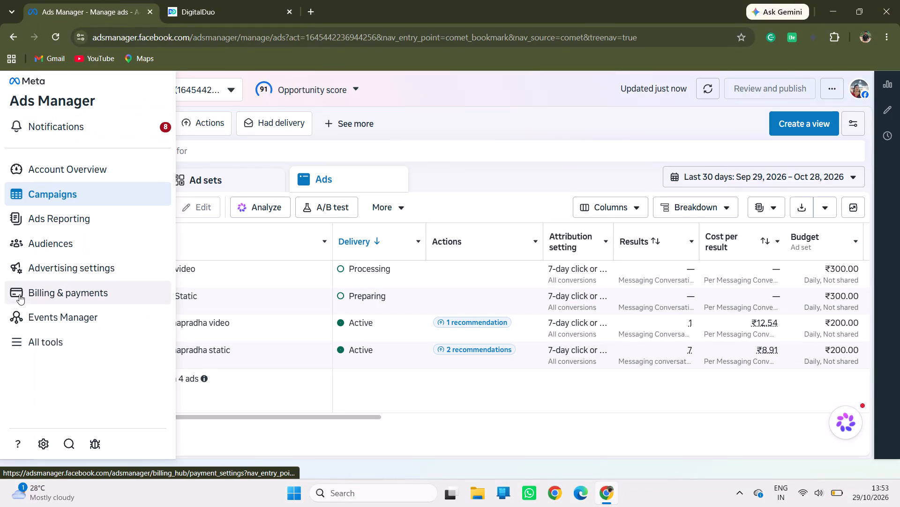
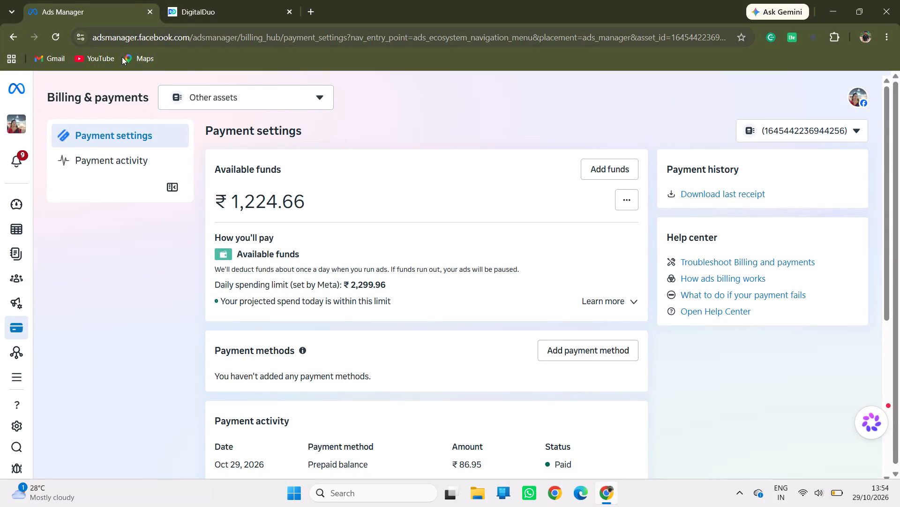
Return from the billing section to the ad account's Campaigns overview.
{"action": "left_click", "coordinate": [16, 225]}
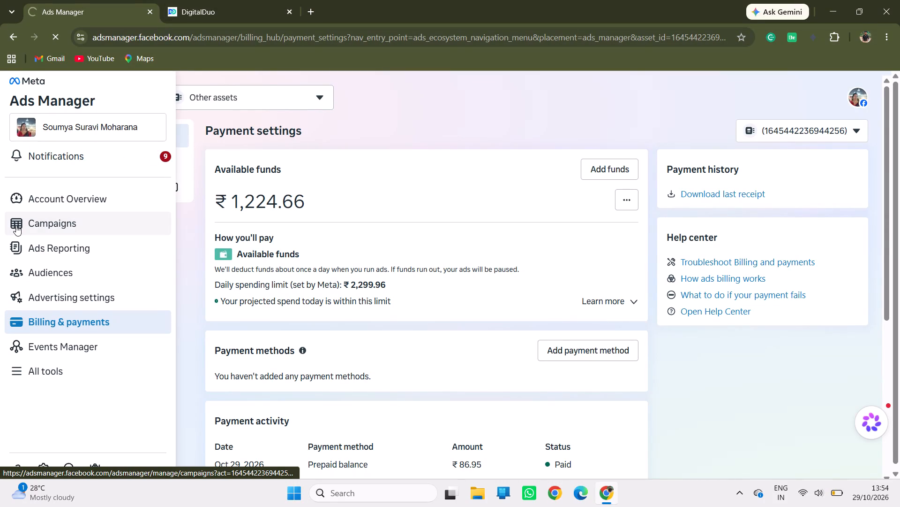
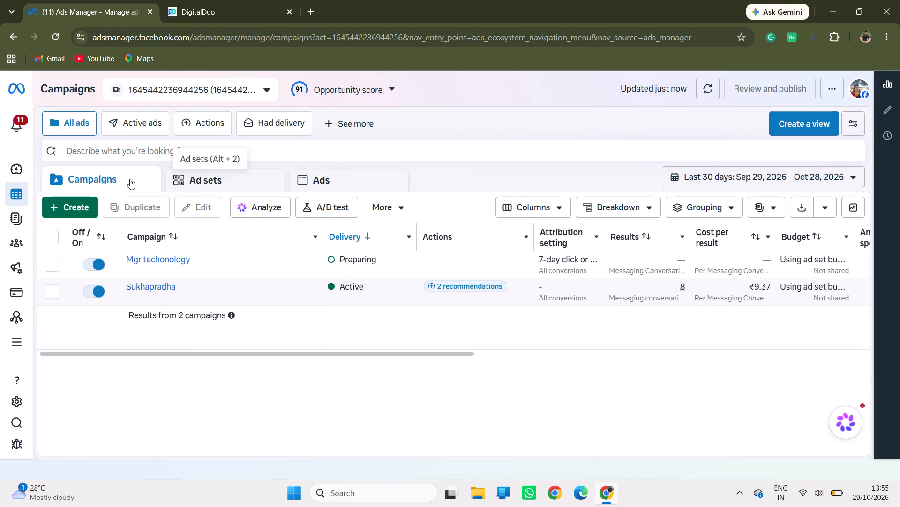
Review the delivery, results, budget, spend, reach and quality ranking columns for all Mgr and Sukhapradha ads at ad level.
{"action": "left_click", "coordinate": [127, 179]}
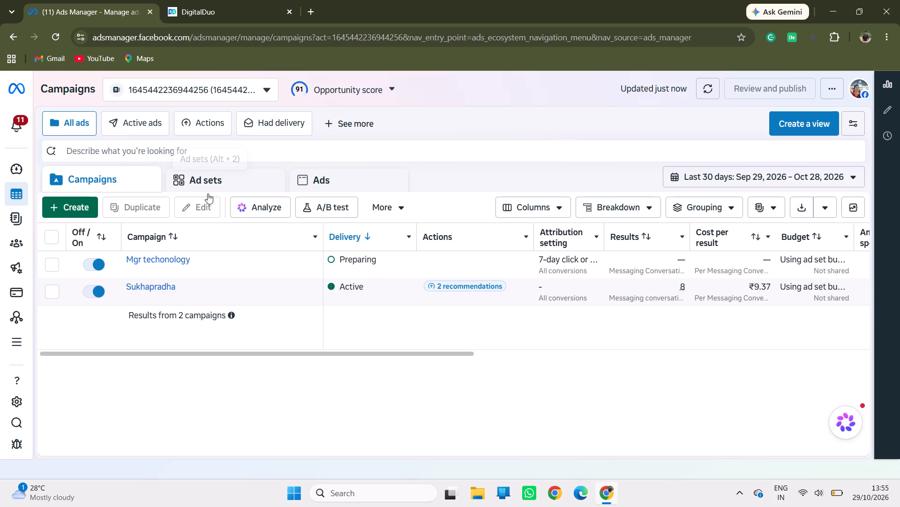
{"action": "left_click", "coordinate": [320, 178]}
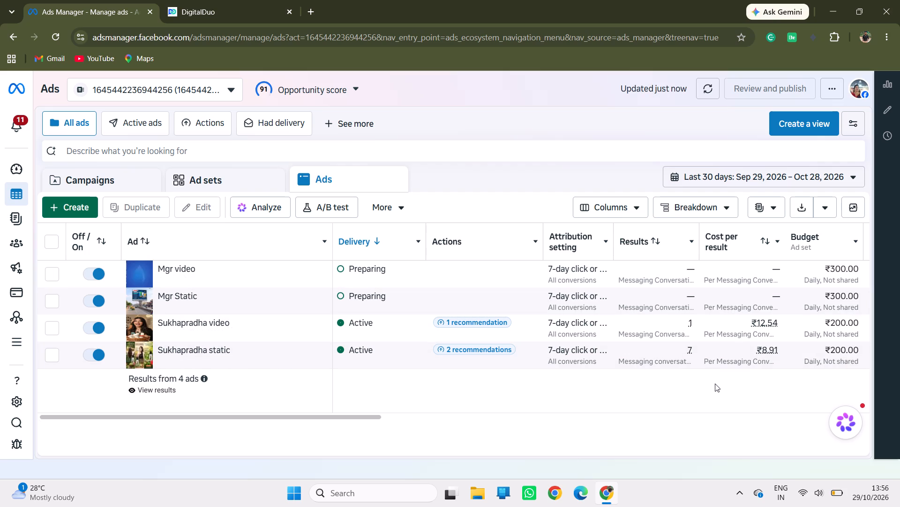
{"action": "scroll", "coordinate": [713, 386], "scroll_direction": "left", "scroll_amount": 2}
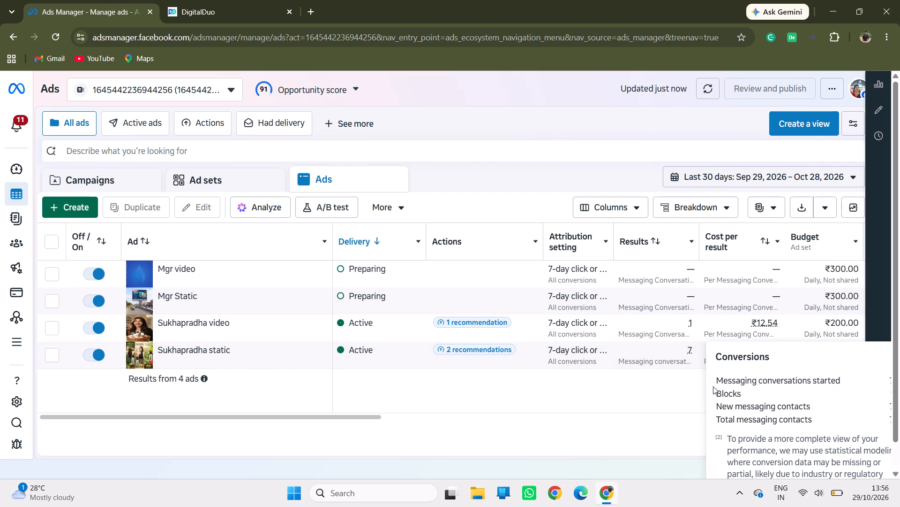
{"action": "left_click", "coordinate": [687, 399]}
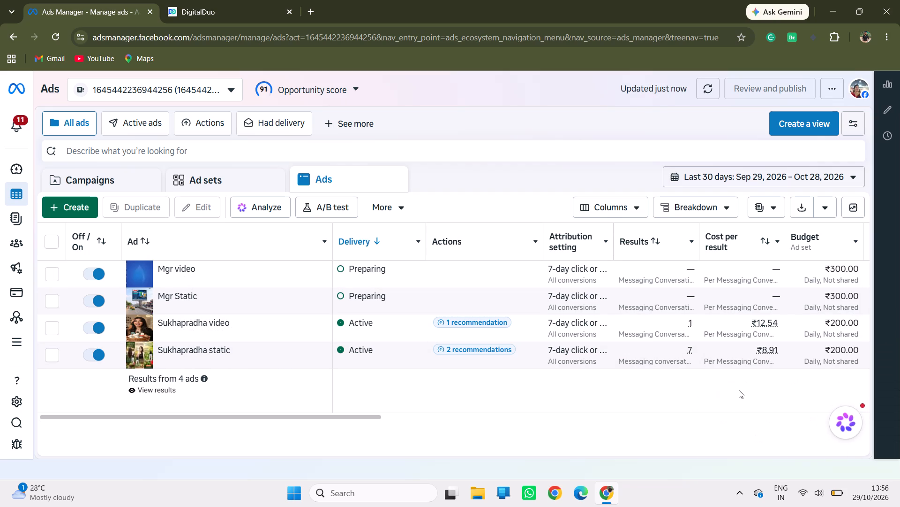
{"action": "scroll", "coordinate": [739, 390], "scroll_direction": "left", "scroll_amount": 3}
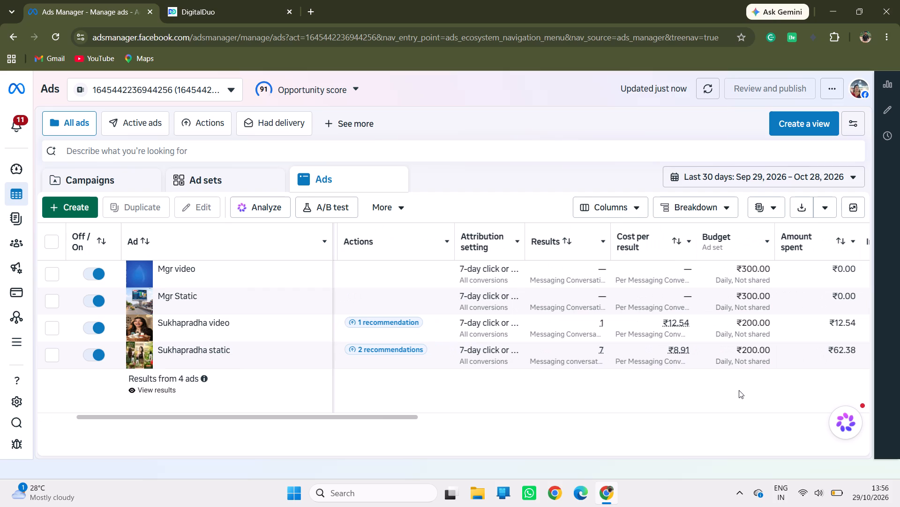
{"action": "scroll", "coordinate": [739, 390], "scroll_direction": "left", "scroll_amount": 2}
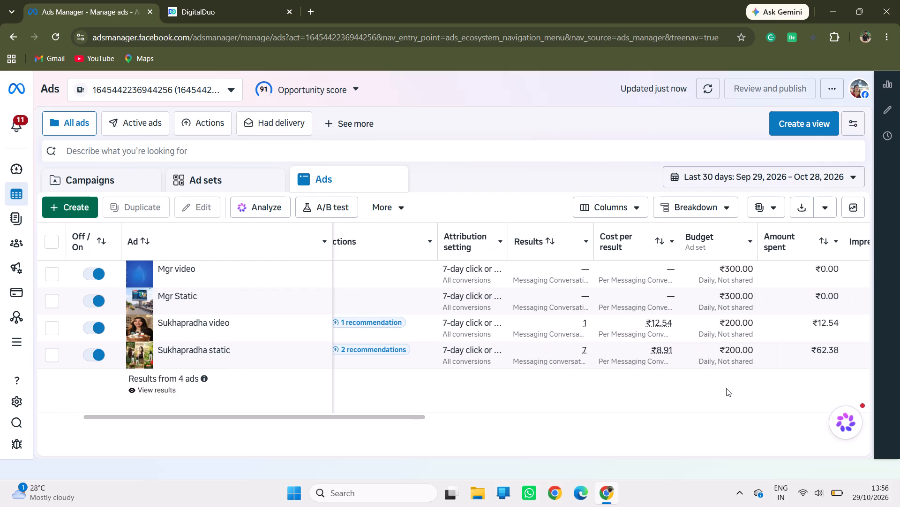
{"action": "scroll", "coordinate": [718, 385], "scroll_direction": "left", "scroll_amount": 2}
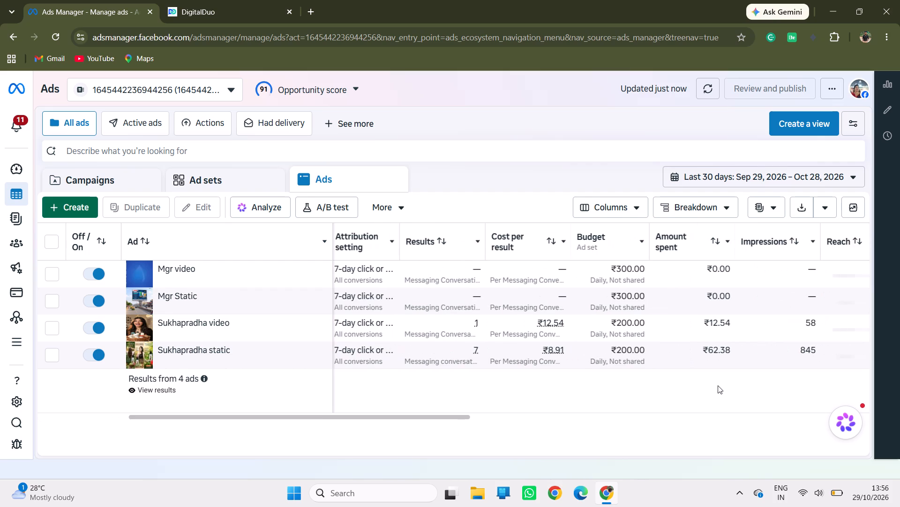
{"action": "scroll", "coordinate": [718, 385], "scroll_direction": "left", "scroll_amount": 2}
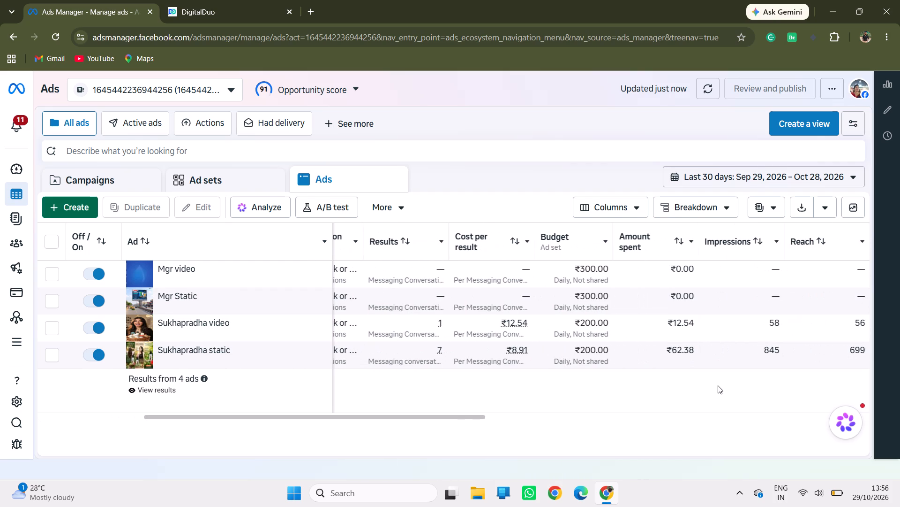
{"action": "scroll", "coordinate": [718, 385], "scroll_direction": "left", "scroll_amount": 5}
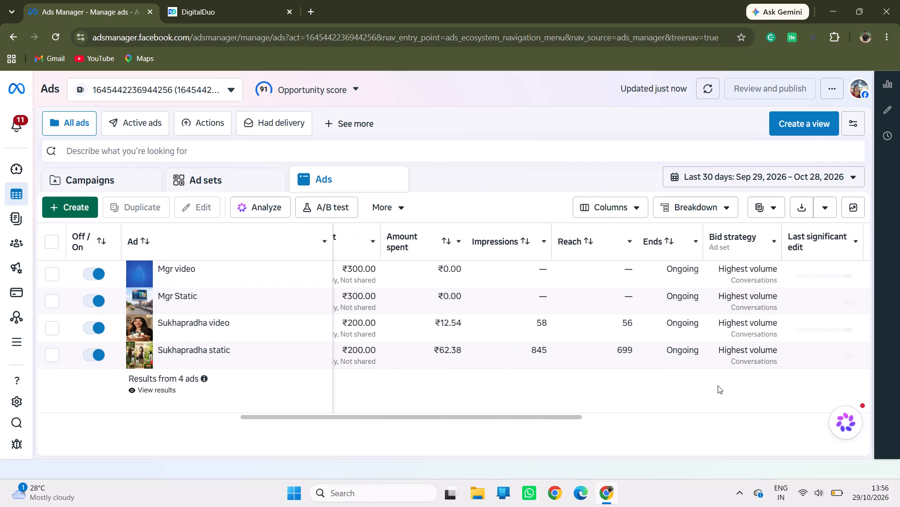
{"action": "scroll", "coordinate": [718, 385], "scroll_direction": "left", "scroll_amount": 2}
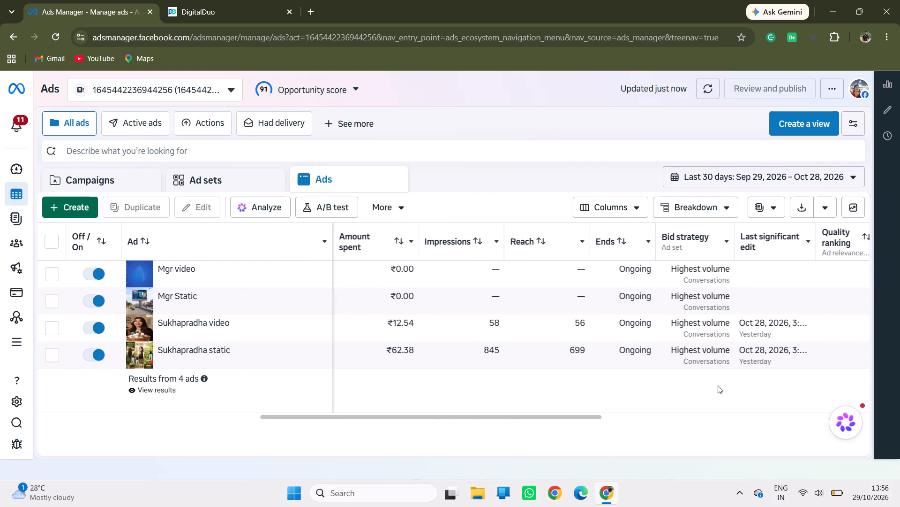
{"action": "scroll", "coordinate": [718, 385], "scroll_direction": "left", "scroll_amount": 6}
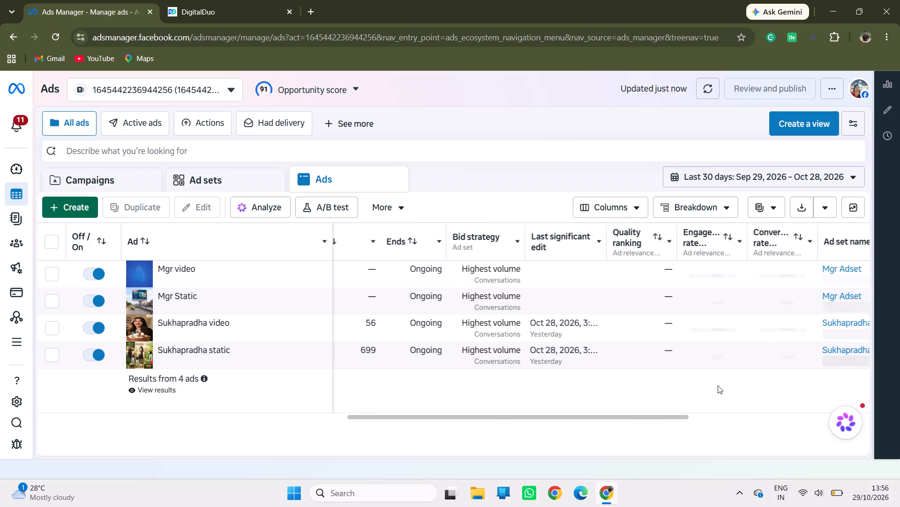
{"action": "scroll", "coordinate": [718, 385], "scroll_direction": "left", "scroll_amount": 1}
{"action": "scroll", "coordinate": [718, 385], "scroll_direction": "right", "scroll_amount": 3}
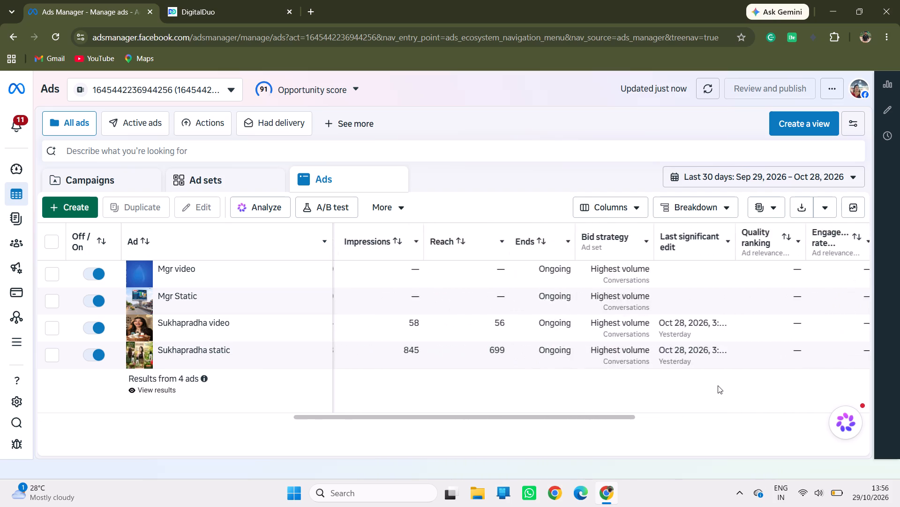
{"action": "scroll", "coordinate": [718, 385], "scroll_direction": "right", "scroll_amount": 12}
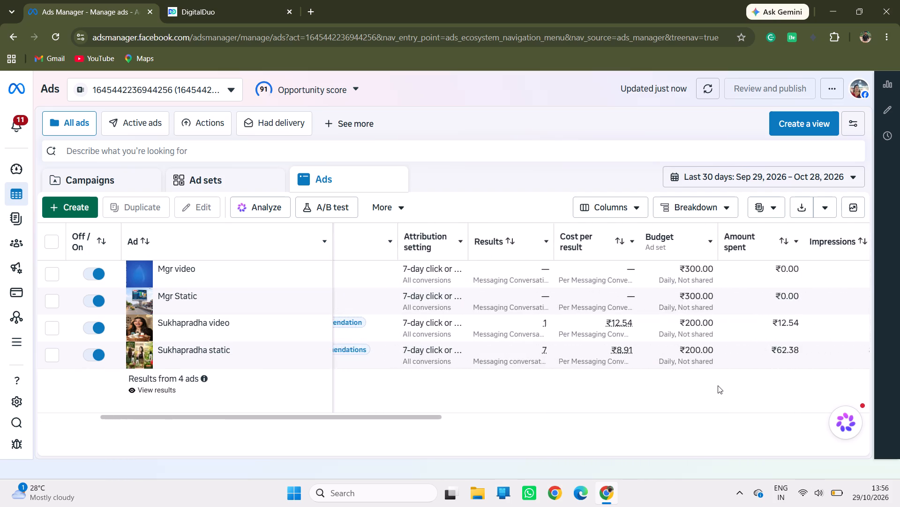
{"action": "scroll", "coordinate": [718, 385], "scroll_direction": "right", "scroll_amount": 12}
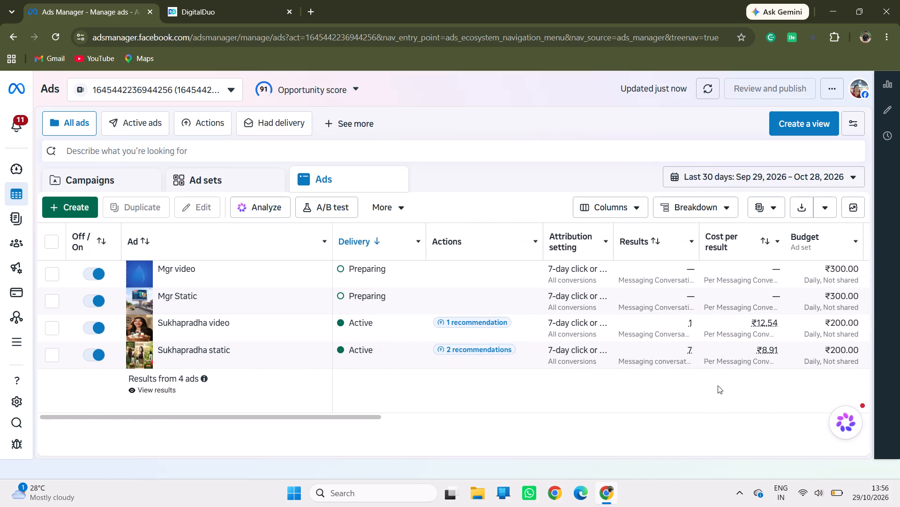
{"action": "scroll", "coordinate": [718, 385], "scroll_direction": "right", "scroll_amount": 5}
Check the ad account's opportunity score and its top recommendation, without applying anything.
{"action": "left_click", "coordinate": [352, 89]}
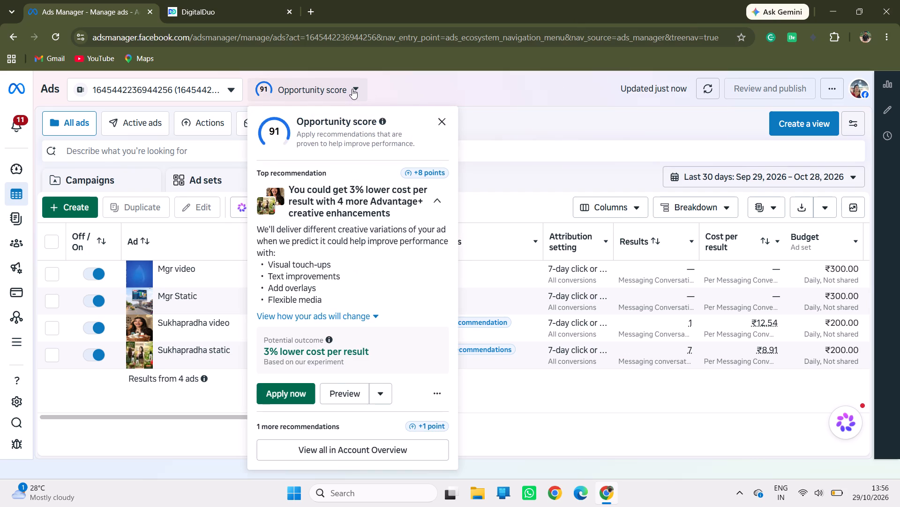
{"action": "left_click", "coordinate": [352, 89]}
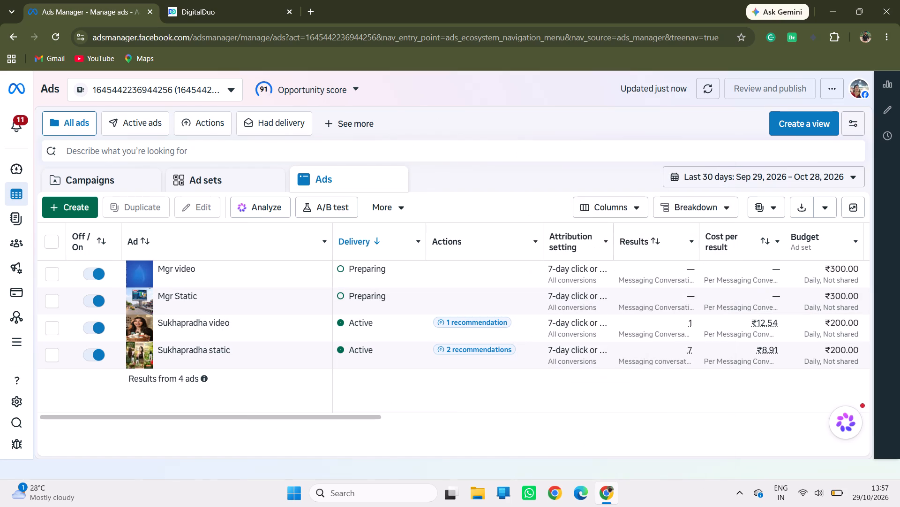
Review the Mgr techonology and Sukhapradha campaigns' delivery, results, spend, reach, CTR, CPM, CPC and frequency at campaign level.
{"action": "left_click", "coordinate": [85, 173]}
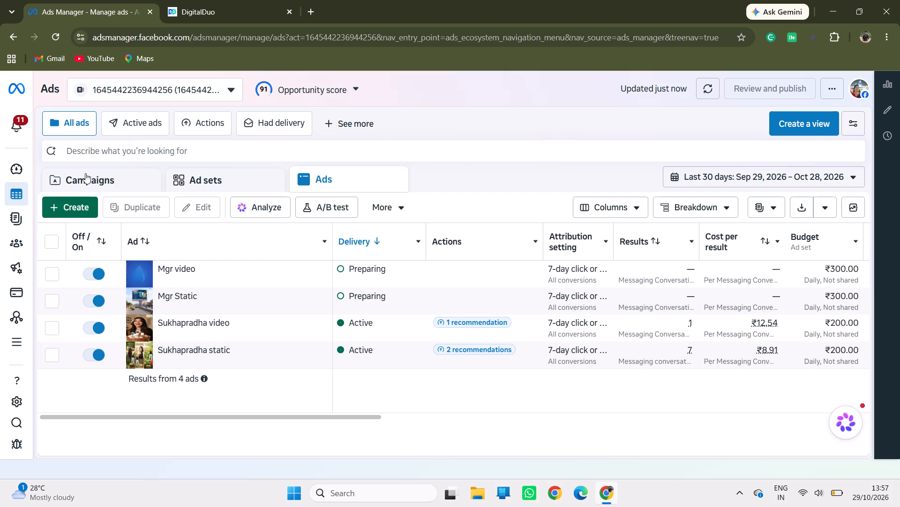
{"action": "left_click", "coordinate": [85, 178]}
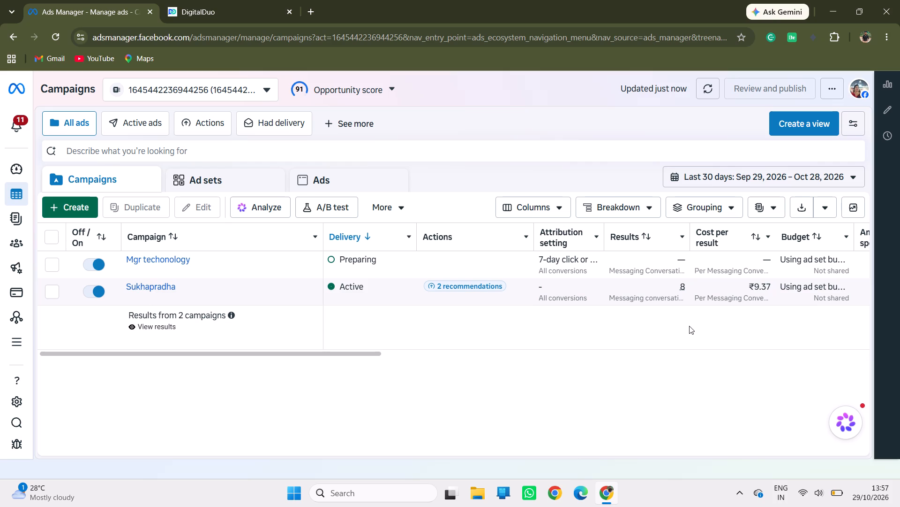
{"action": "scroll", "coordinate": [689, 326], "scroll_direction": "left", "scroll_amount": 9}
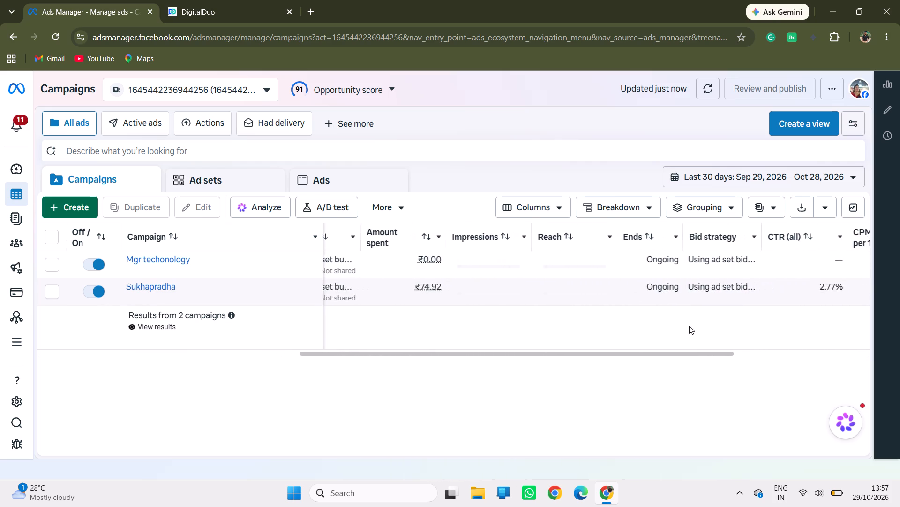
{"action": "scroll", "coordinate": [689, 326], "scroll_direction": "left", "scroll_amount": 3}
{"action": "scroll", "coordinate": [689, 326], "scroll_direction": "right", "scroll_amount": 3}
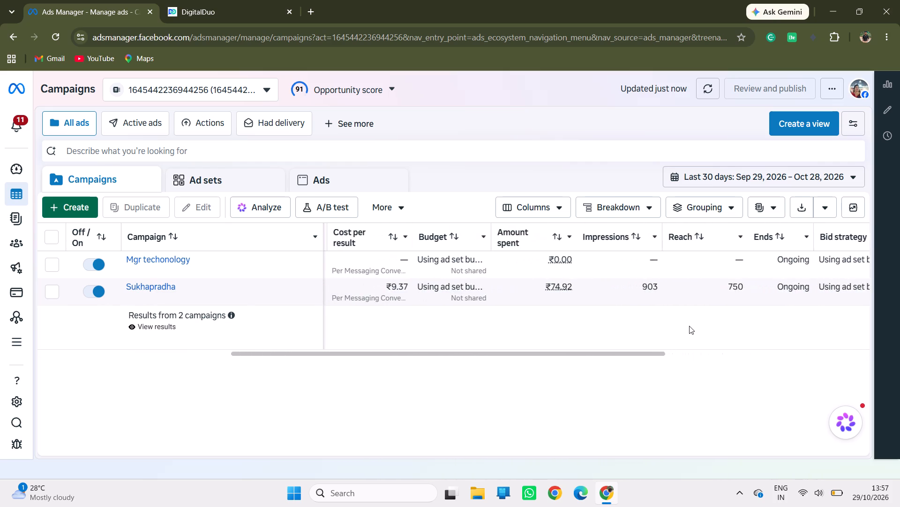
{"action": "scroll", "coordinate": [689, 326], "scroll_direction": "right", "scroll_amount": 1}
{"action": "scroll", "coordinate": [689, 326], "scroll_direction": "left", "scroll_amount": 5}
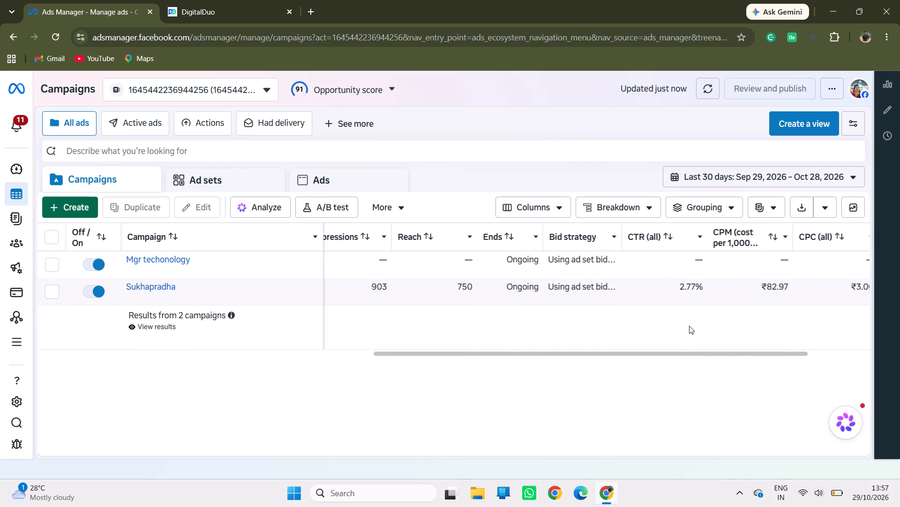
{"action": "scroll", "coordinate": [689, 326], "scroll_direction": "left", "scroll_amount": 4}
{"action": "scroll", "coordinate": [689, 326], "scroll_direction": "right", "scroll_amount": 2}
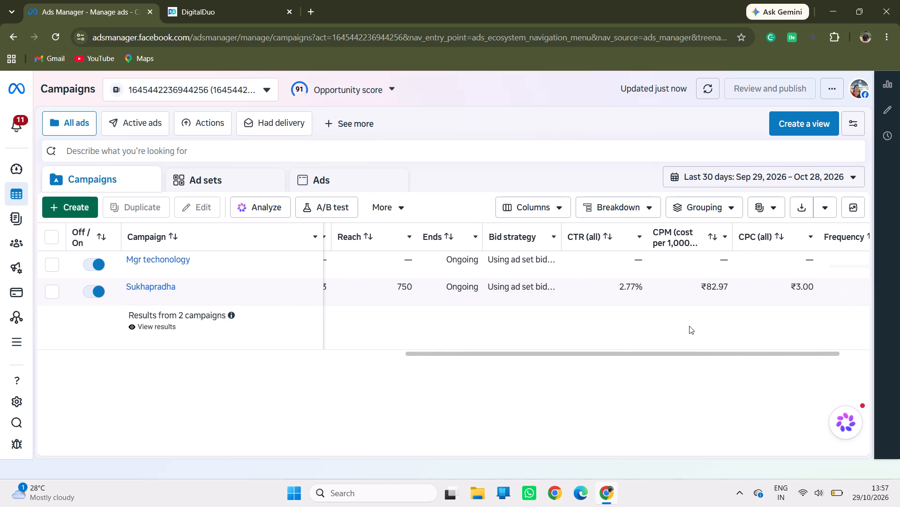
{"action": "scroll", "coordinate": [689, 326], "scroll_direction": "right", "scroll_amount": 1}
{"action": "scroll", "coordinate": [689, 326], "scroll_direction": "left", "scroll_amount": 5}
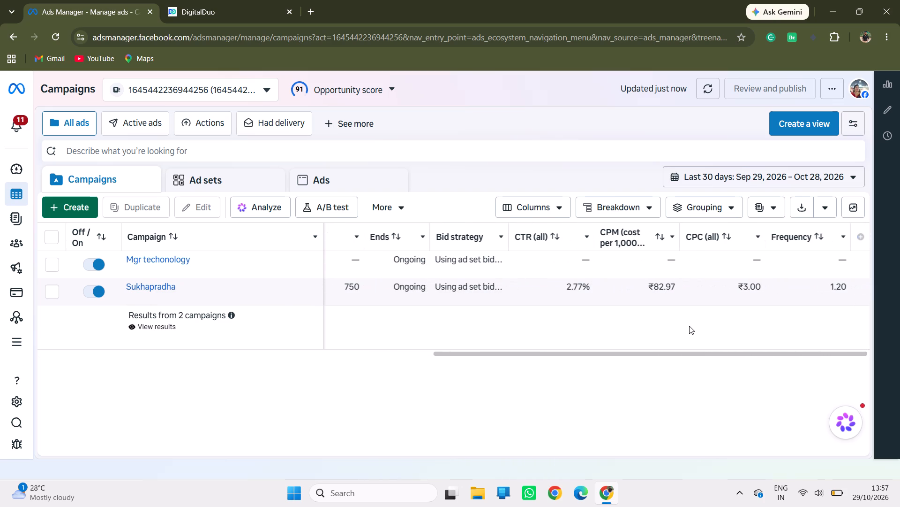
{"action": "scroll", "coordinate": [689, 326], "scroll_direction": "left", "scroll_amount": 7}
{"action": "scroll", "coordinate": [641, 326], "scroll_direction": "right", "scroll_amount": 1}
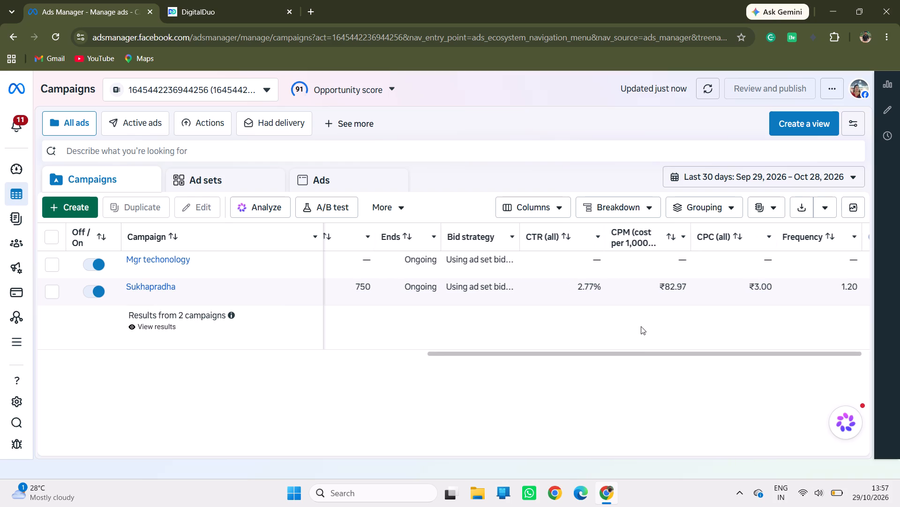
{"action": "scroll", "coordinate": [641, 326], "scroll_direction": "right", "scroll_amount": 4}
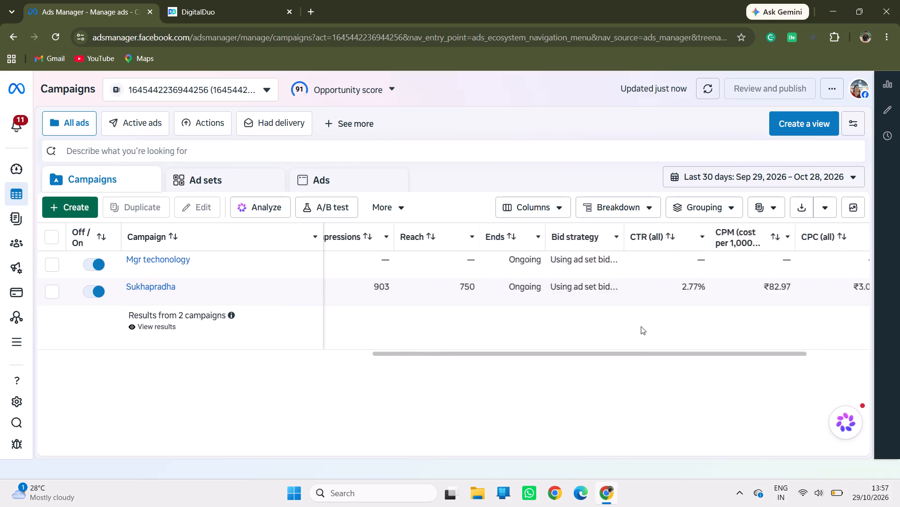
{"action": "scroll", "coordinate": [641, 326], "scroll_direction": "right", "scroll_amount": 15}
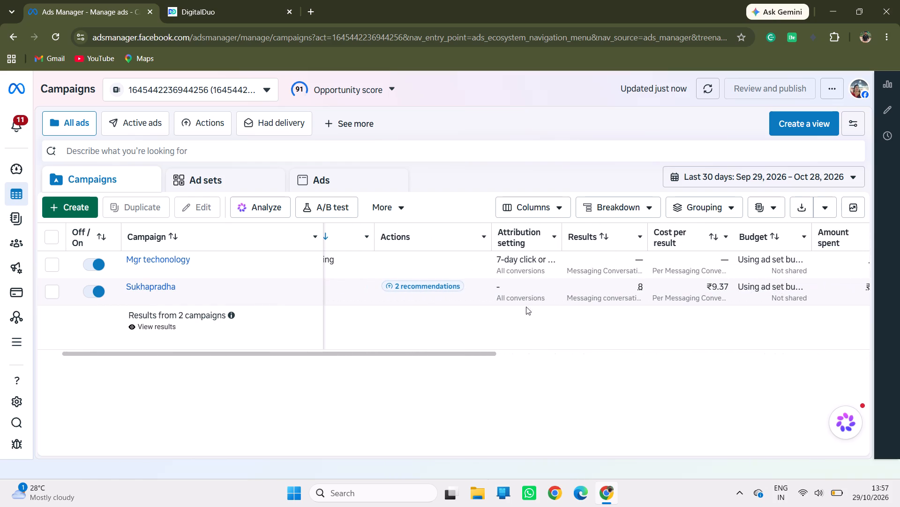
{"action": "scroll", "coordinate": [426, 324], "scroll_direction": "right", "scroll_amount": 4}
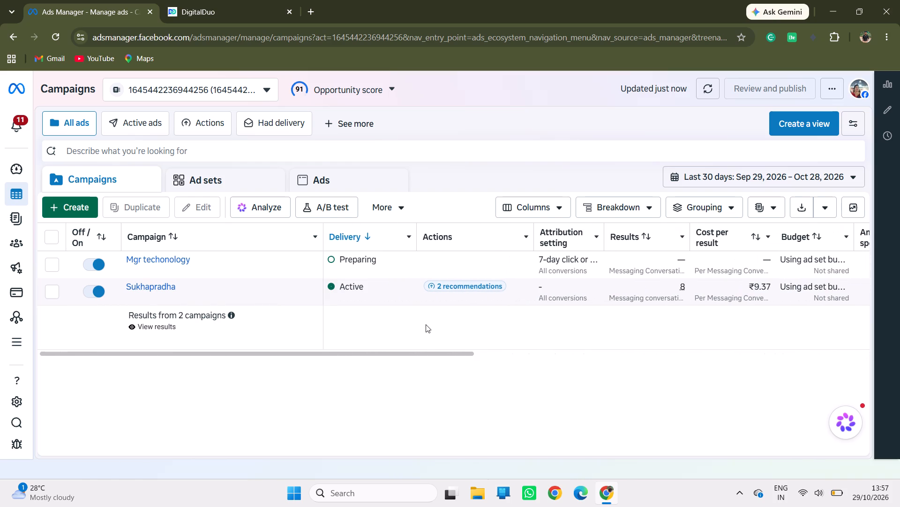
{"action": "scroll", "coordinate": [426, 324], "scroll_direction": "right", "scroll_amount": 3}
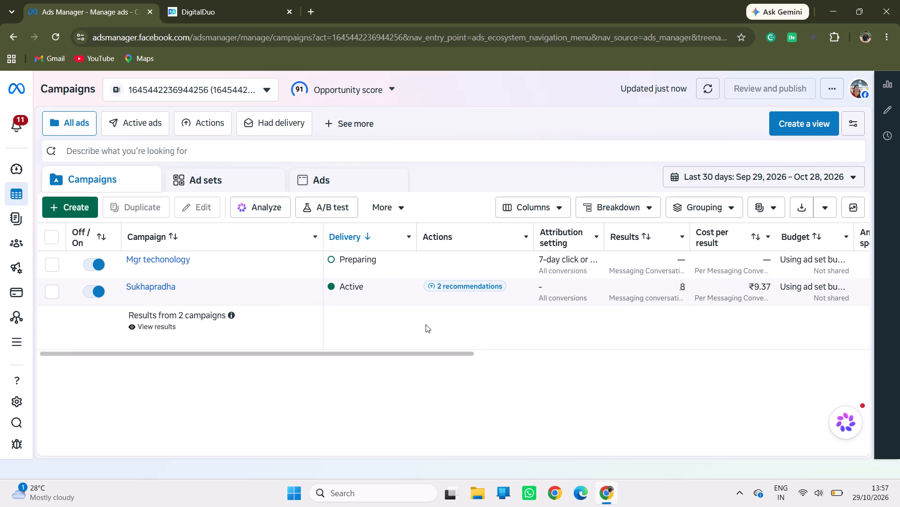